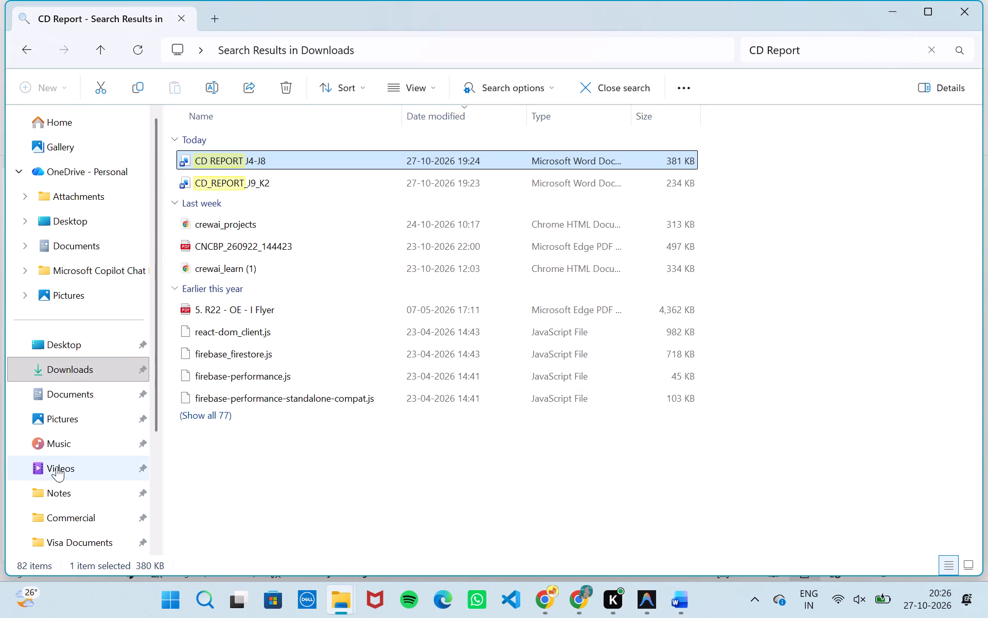
scroll(57, 466, down, 5)
click(64, 442)
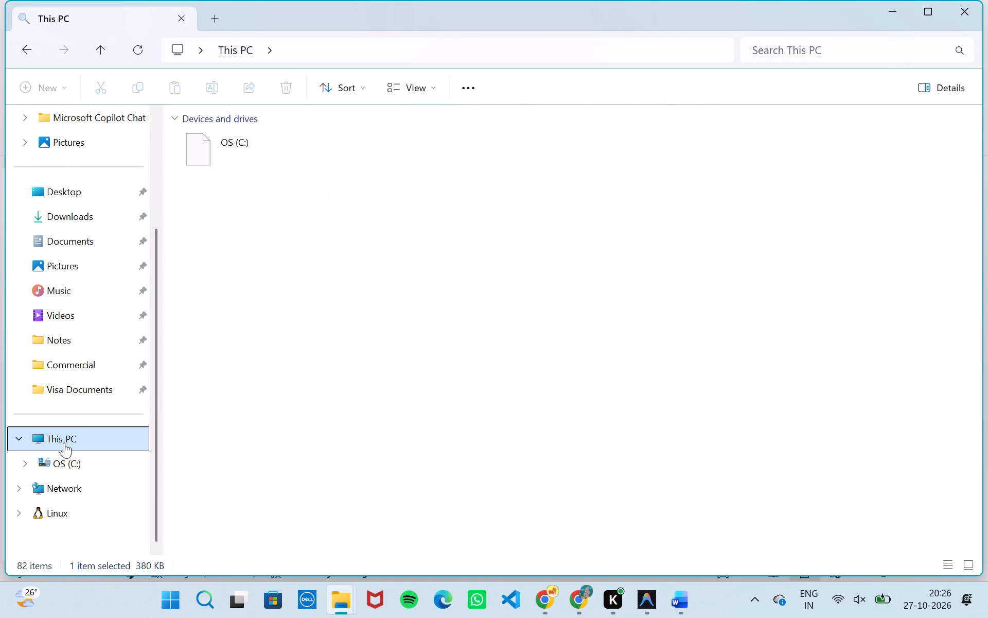
click(45, 458)
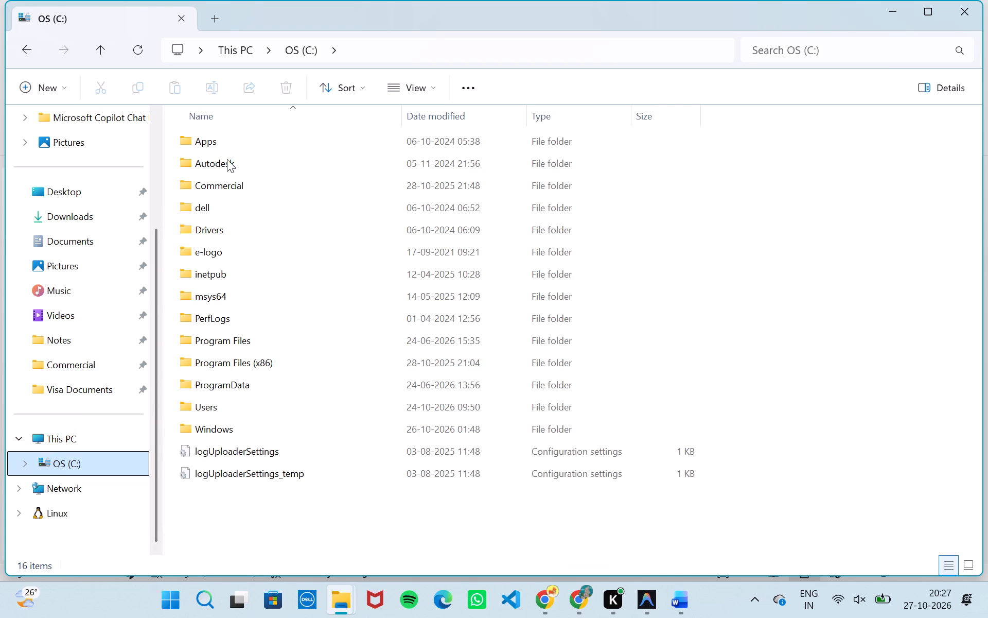
click(83, 447)
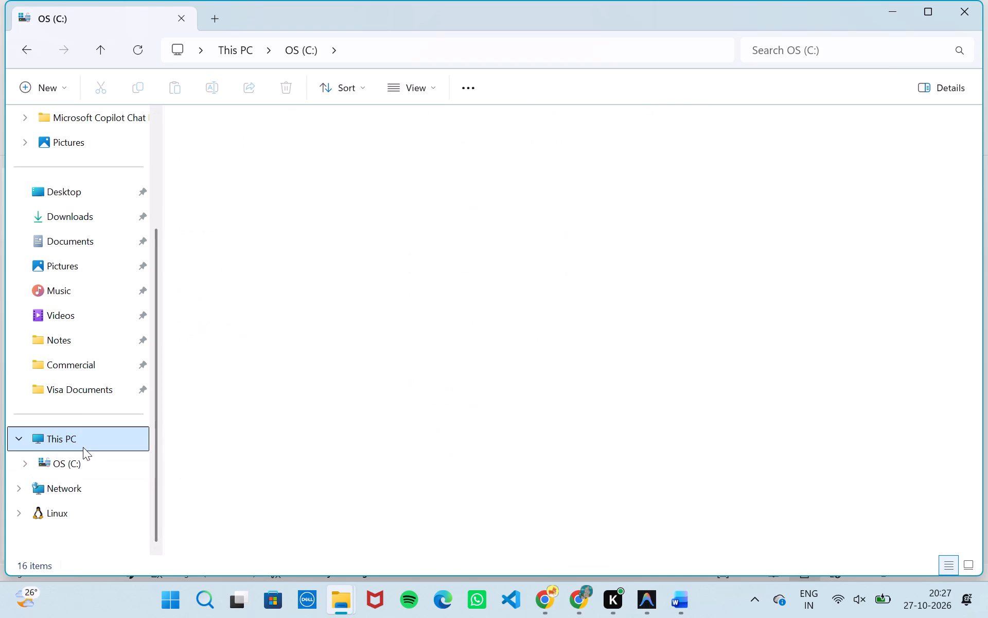
double_click(248, 162)
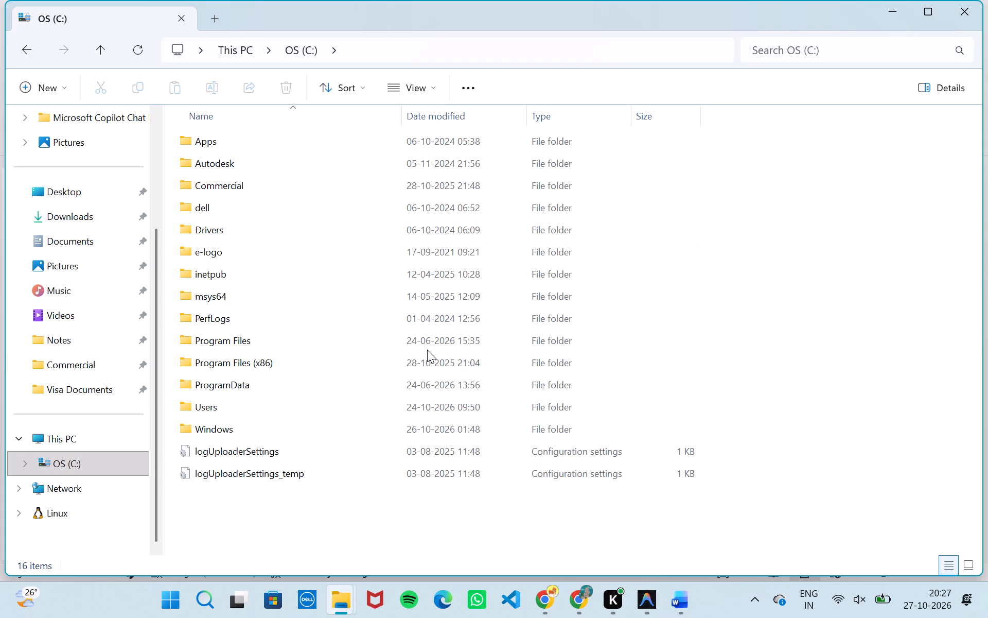
double_click(322, 362)
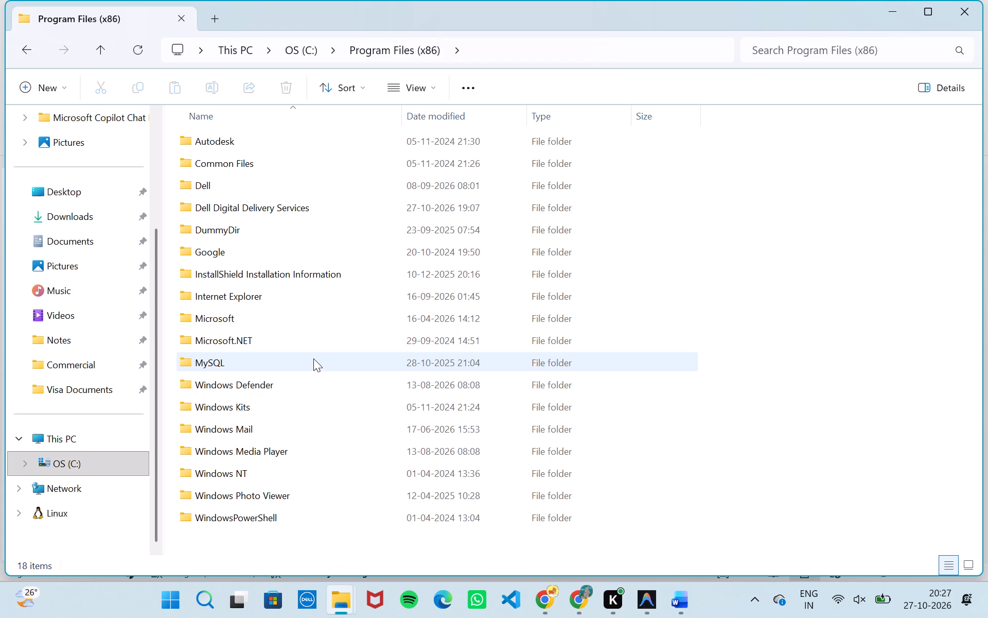
scroll(313, 358, right, 4)
click(26, 48)
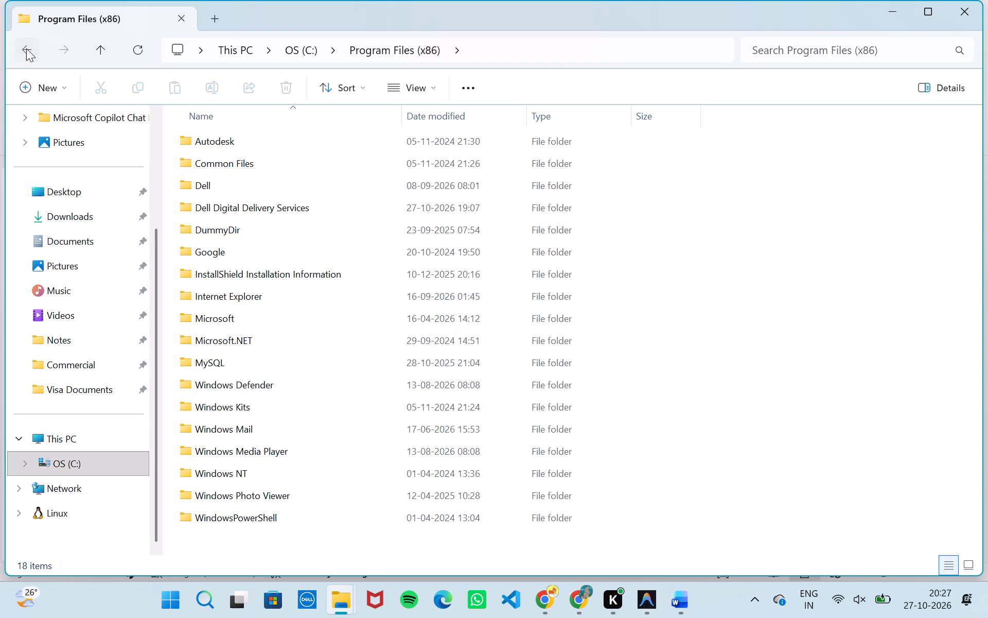
scroll(110, 270, up, 4)
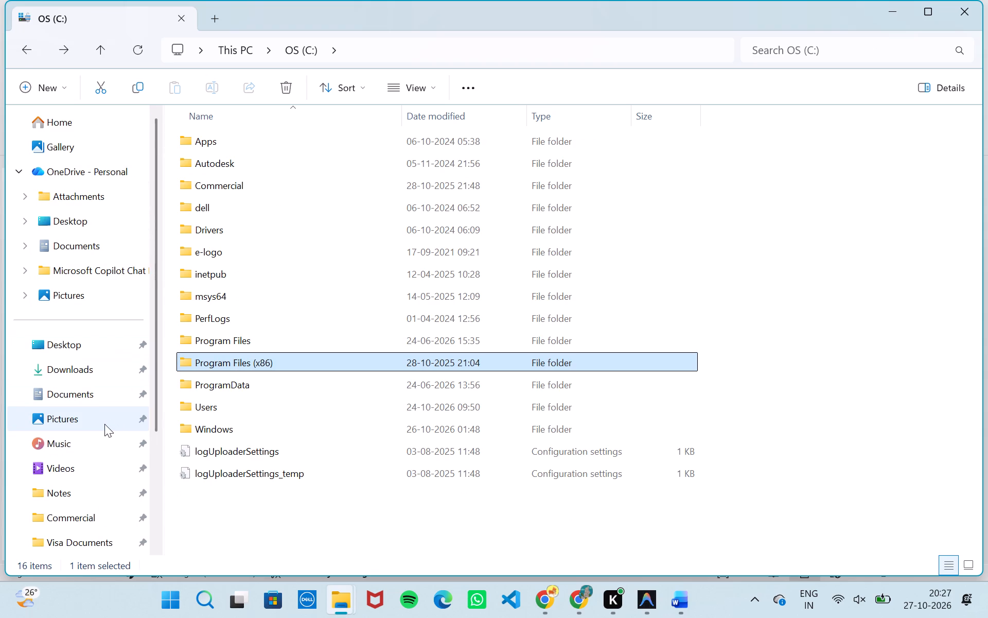
scroll(104, 424, down, 4)
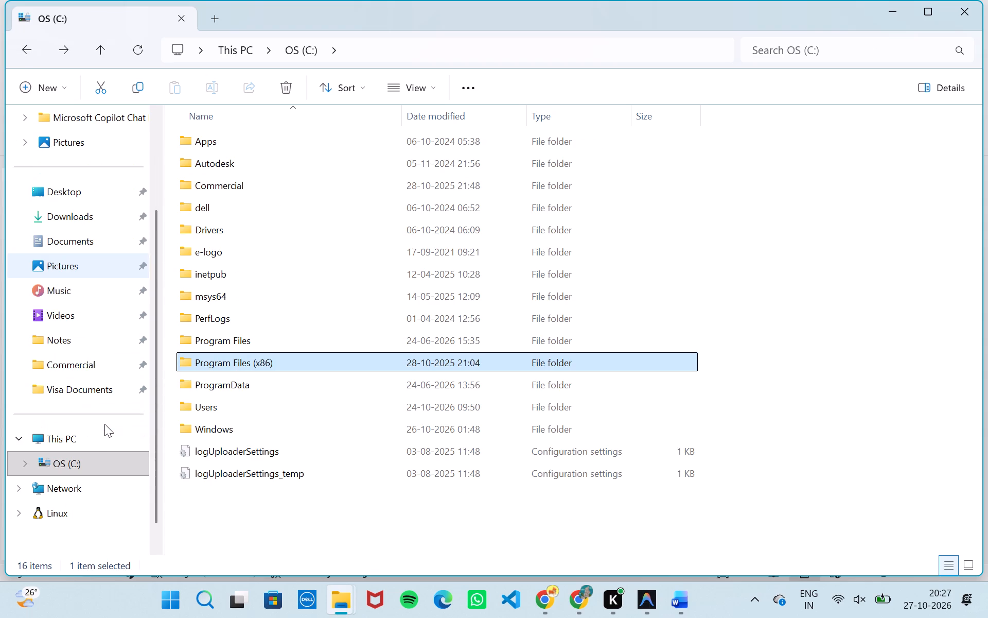
click(23, 486)
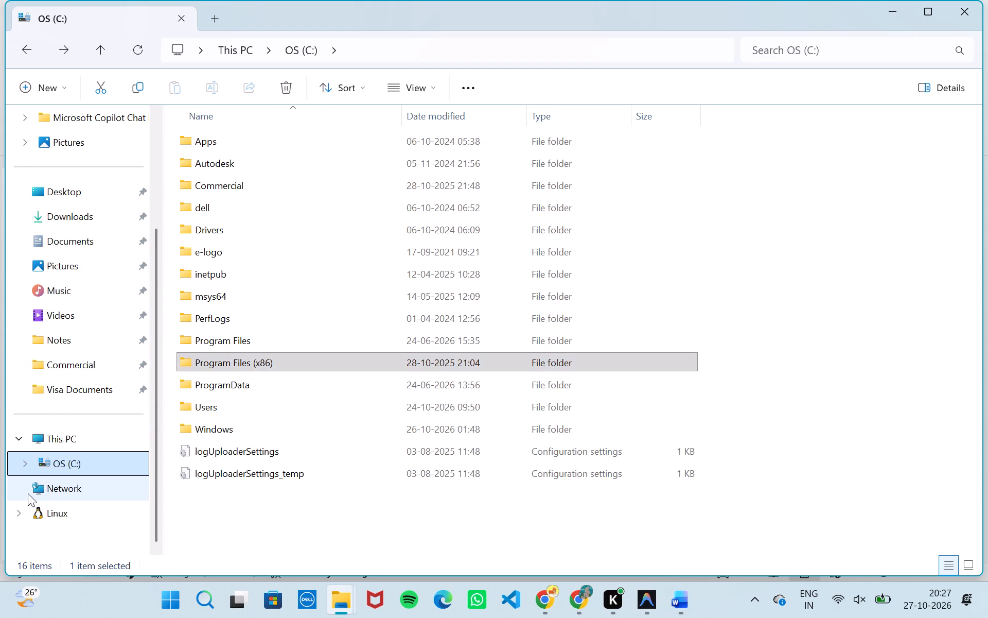
scroll(109, 458, up, 4)
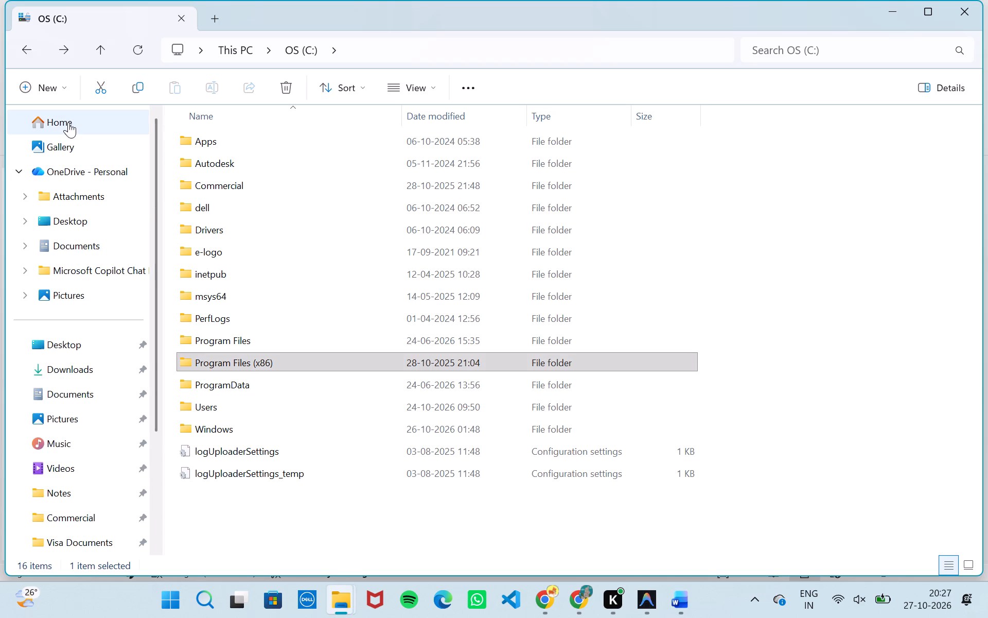
Open the CD Report J4-J8 document from the OneDrive Documents folder.
click(68, 122)
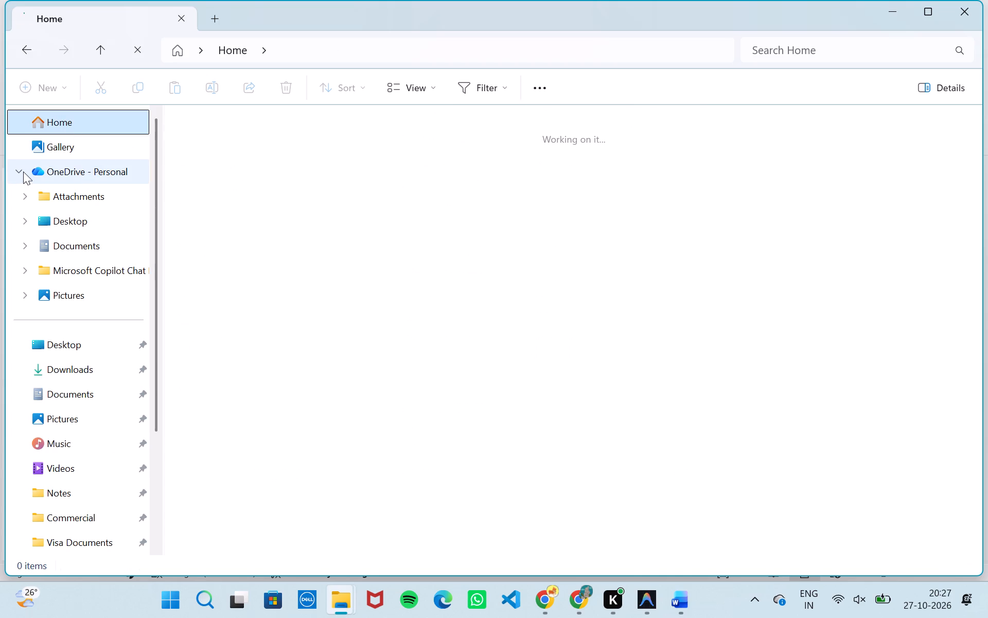
click(23, 171)
click(19, 171)
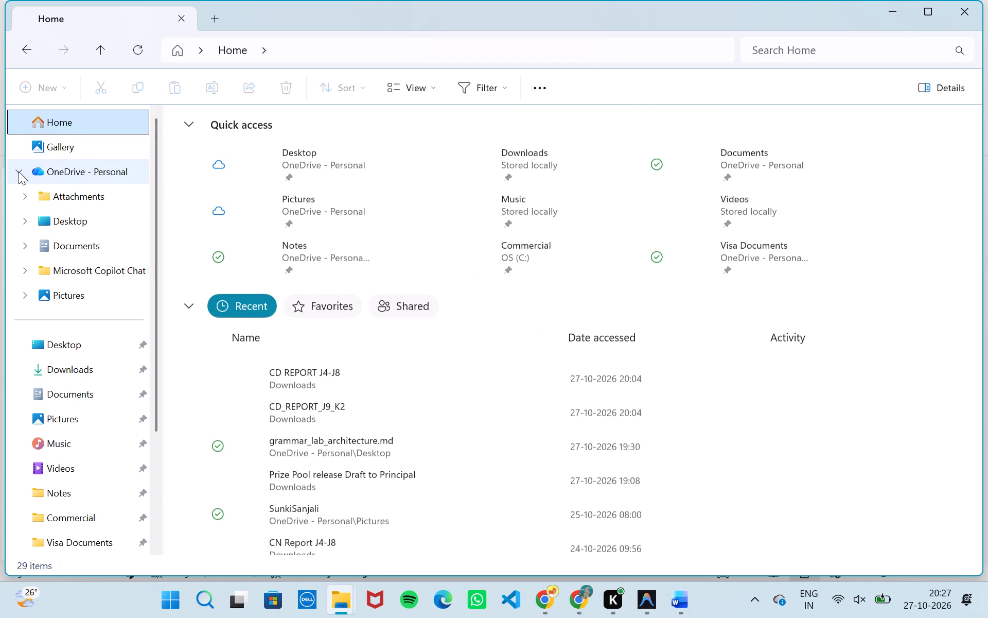
click(83, 246)
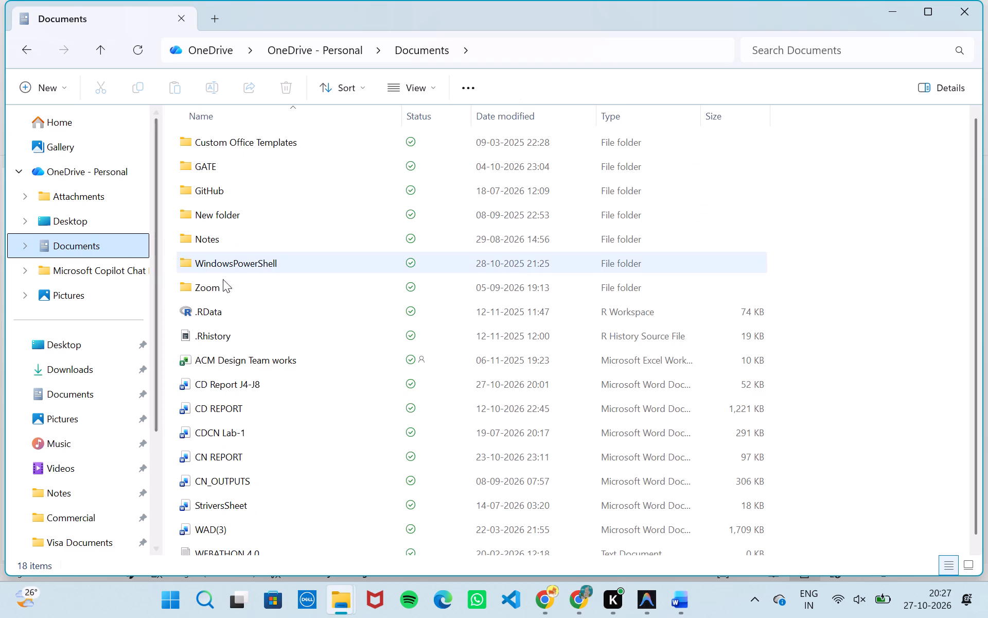
scroll(302, 355, down, 1)
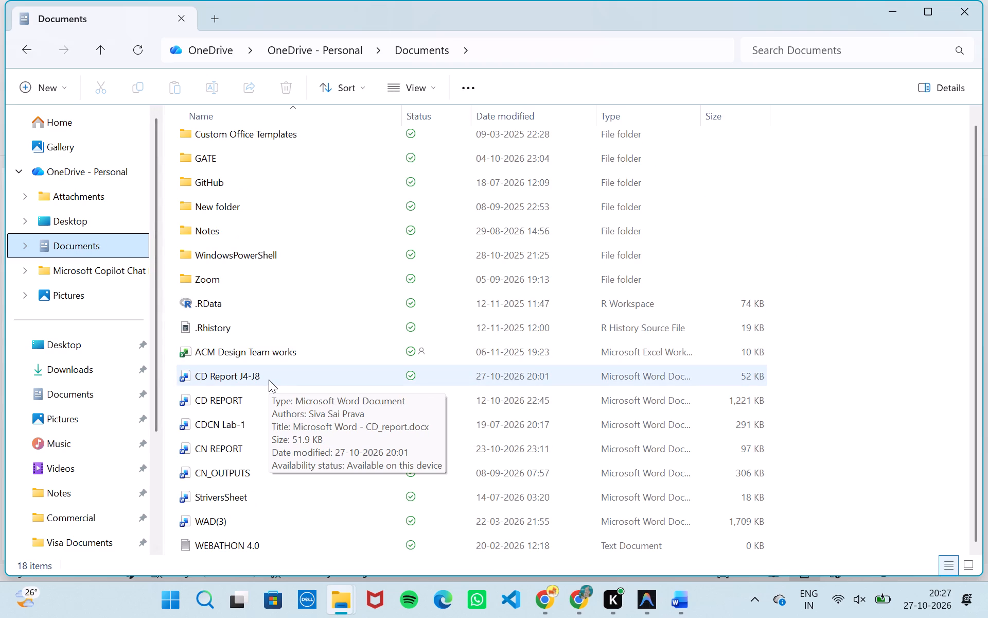
double_click(269, 380)
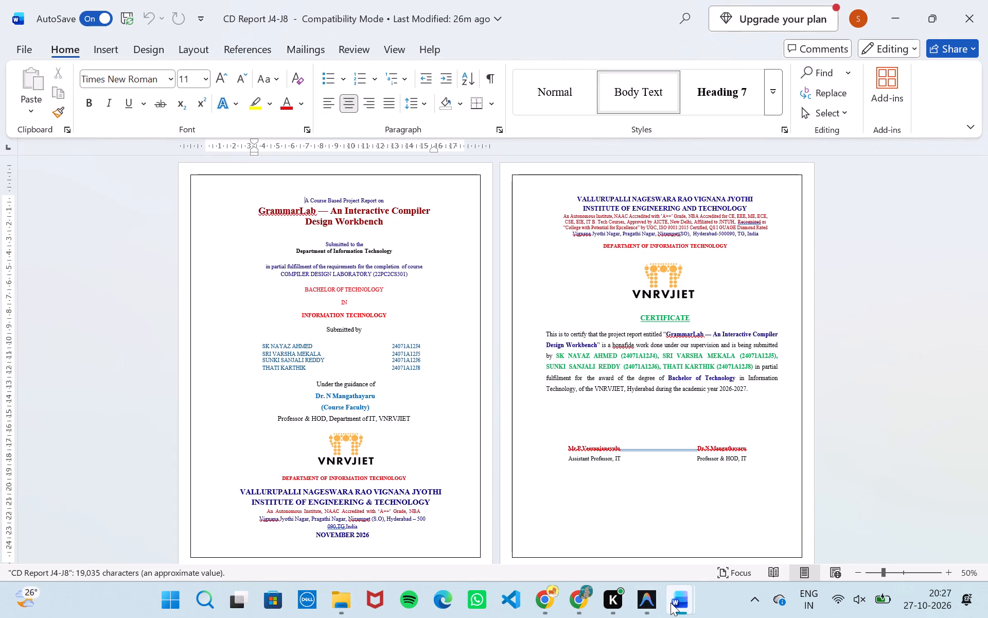
Close the two other open Word reports and the CBP REPORTS and Recycle Bin folder windows.
click(587, 470)
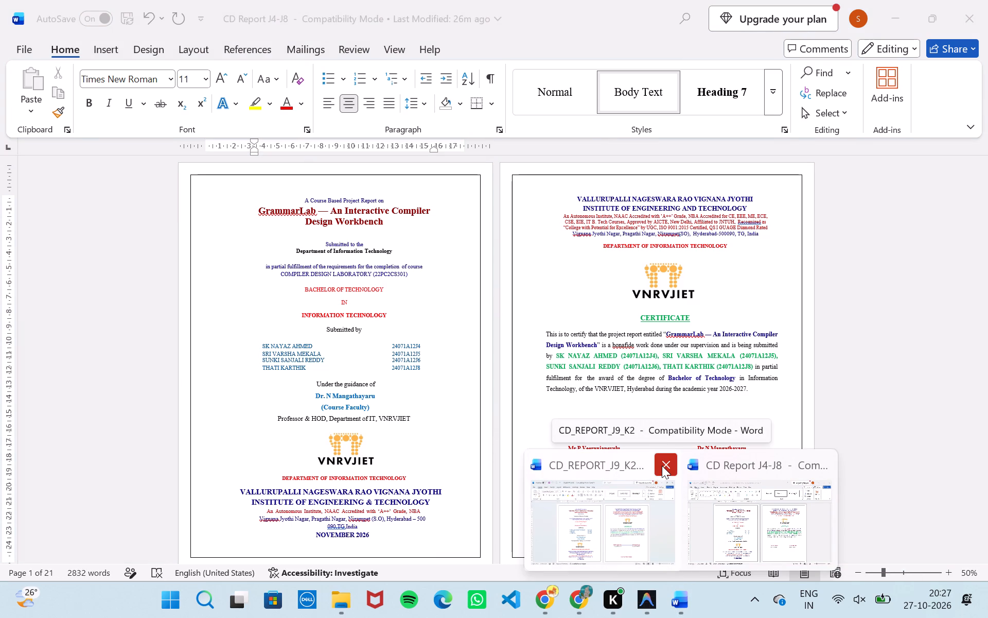
click(662, 466)
click(348, 601)
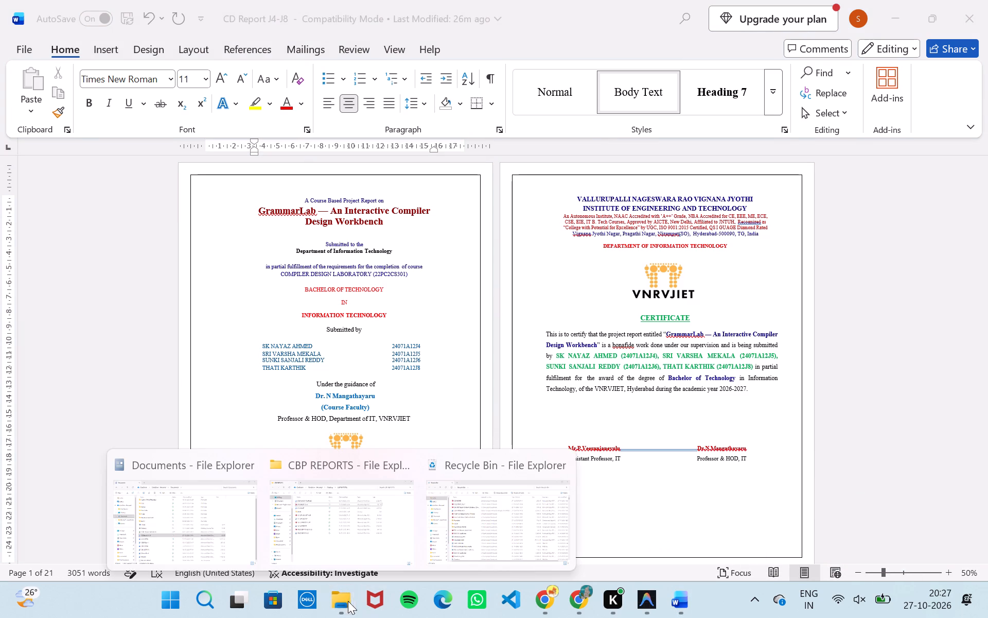
click(408, 468)
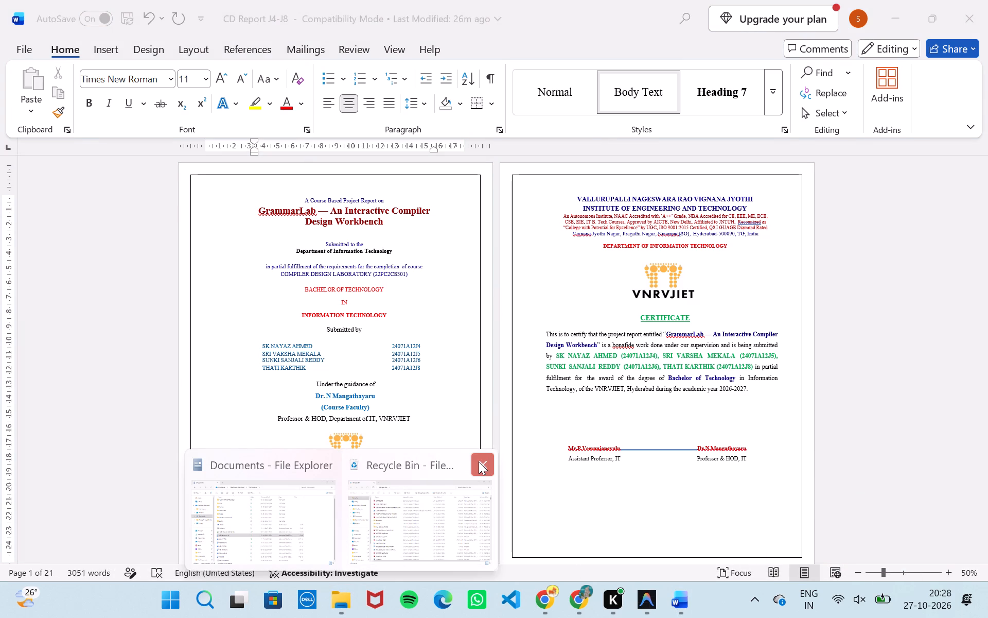
click(481, 462)
Cut CD Report J4-J8 from the Documents folder and paste it into the CBP REPORTS folder on the Desktop.
click(368, 492)
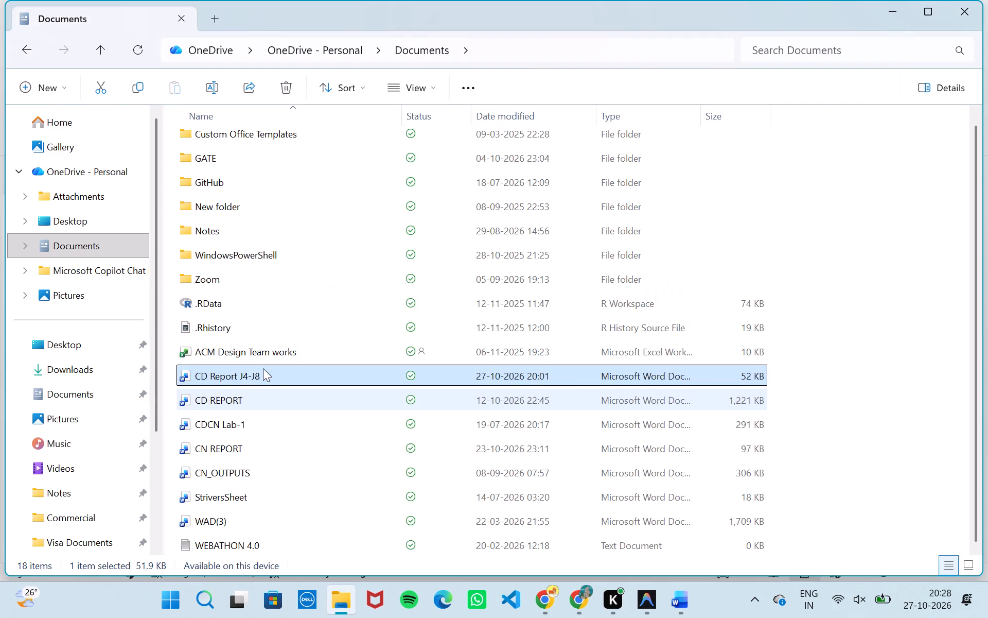
click(265, 377)
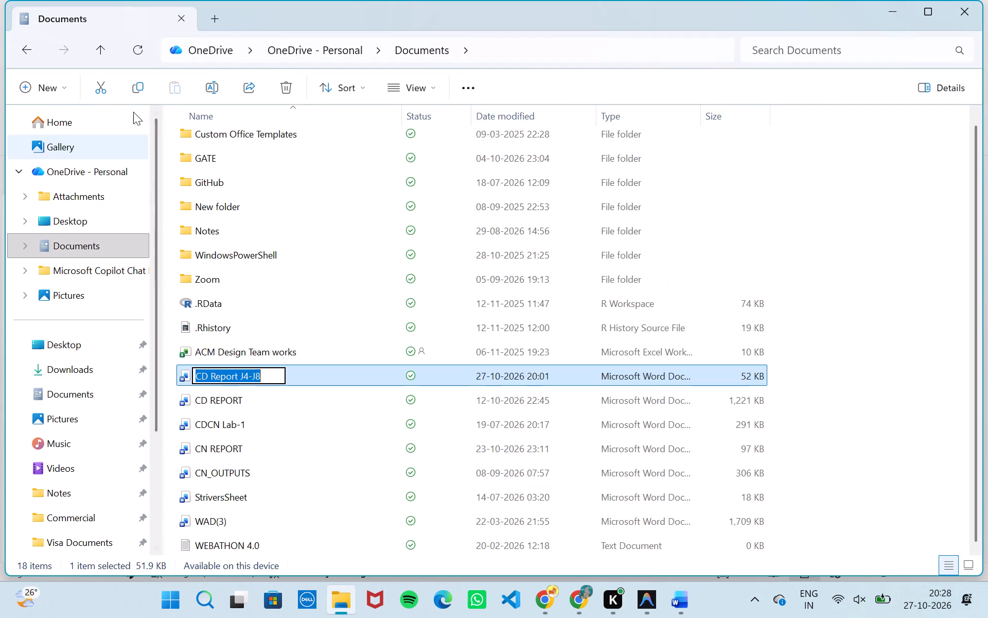
click(97, 81)
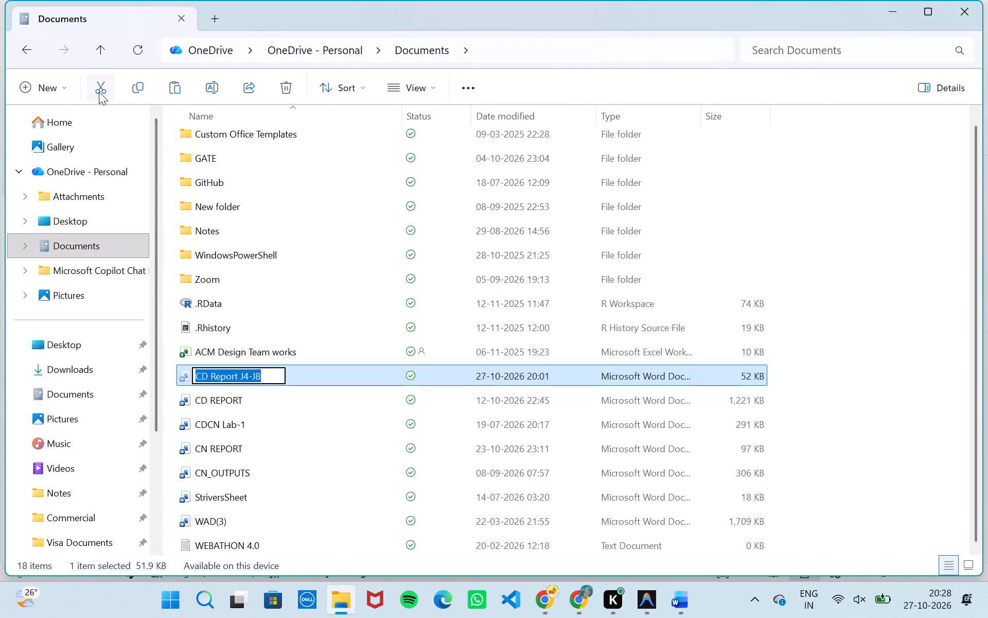
click(99, 92)
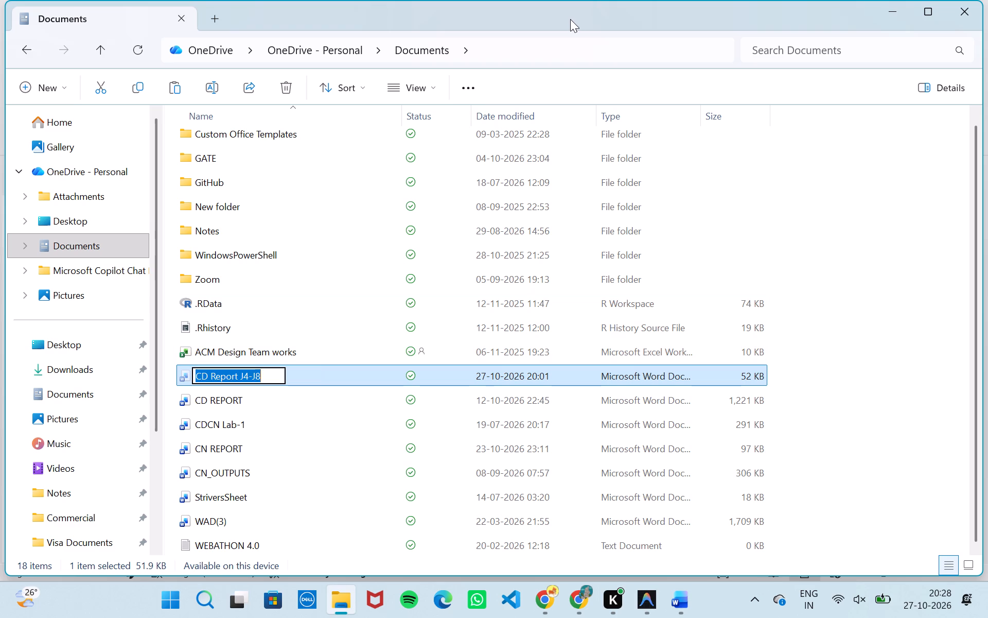
click(570, 19)
click(314, 368)
double_click(88, 487)
scroll(88, 487, down, 1)
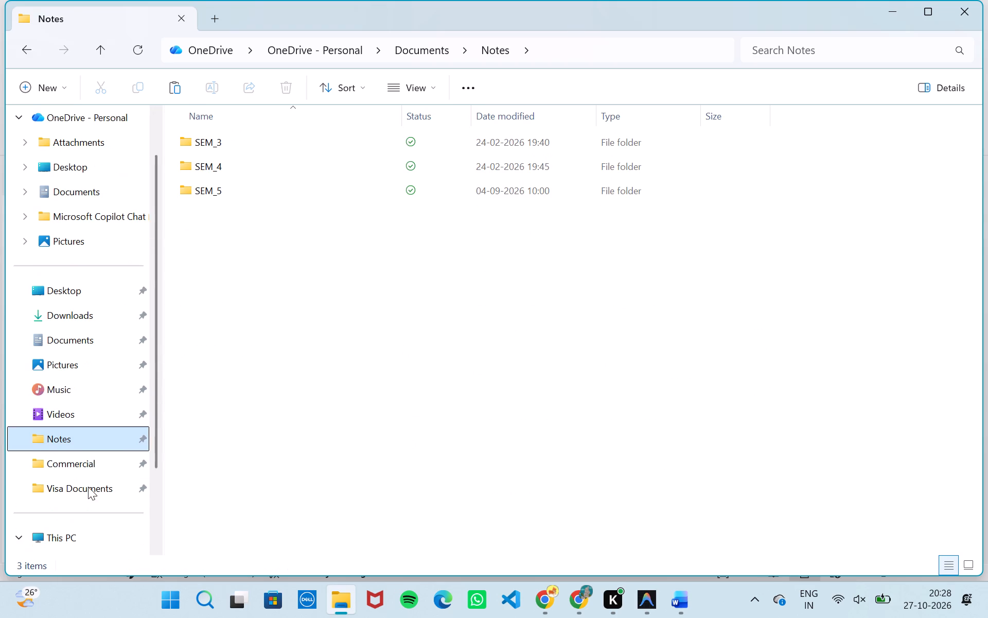
scroll(88, 487, down, 1)
double_click(70, 289)
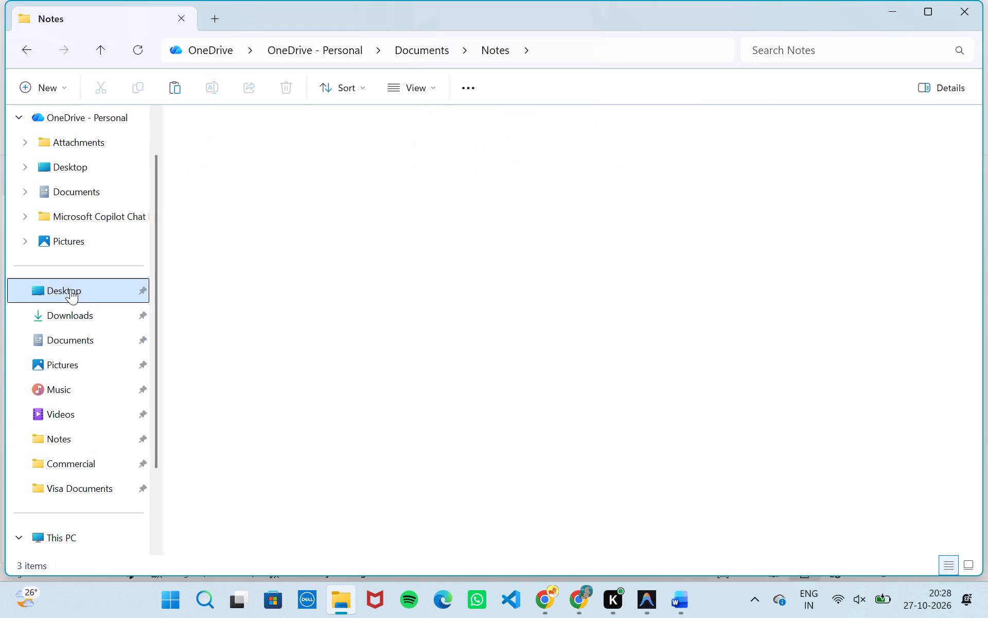
double_click(274, 140)
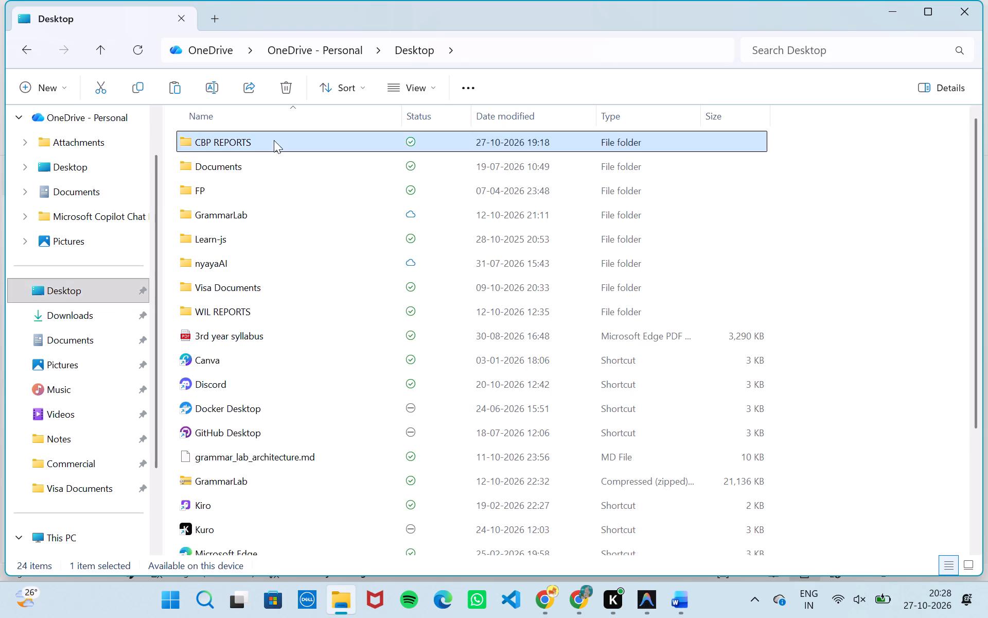
click(315, 391)
key(ctrl+v)
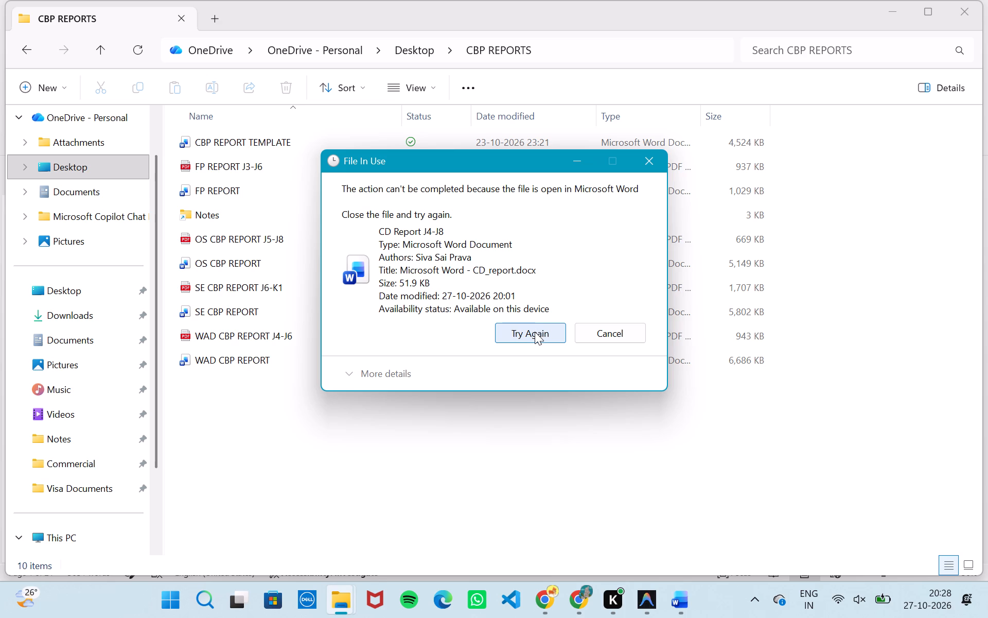
Close CD Report J4-J8 in Word and retry moving the file into CBP REPORTS.
click(535, 332)
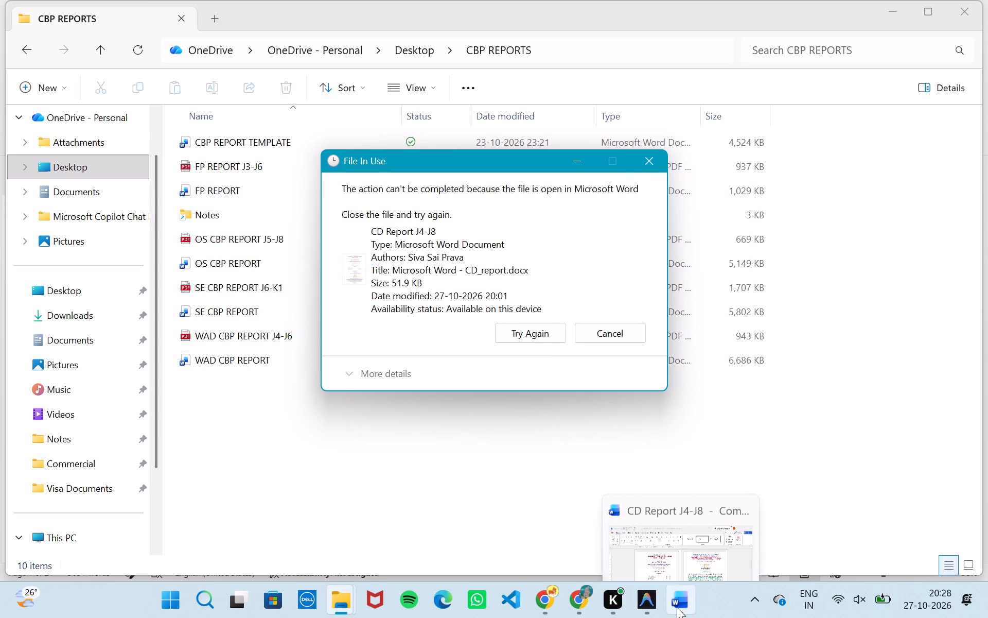
click(750, 474)
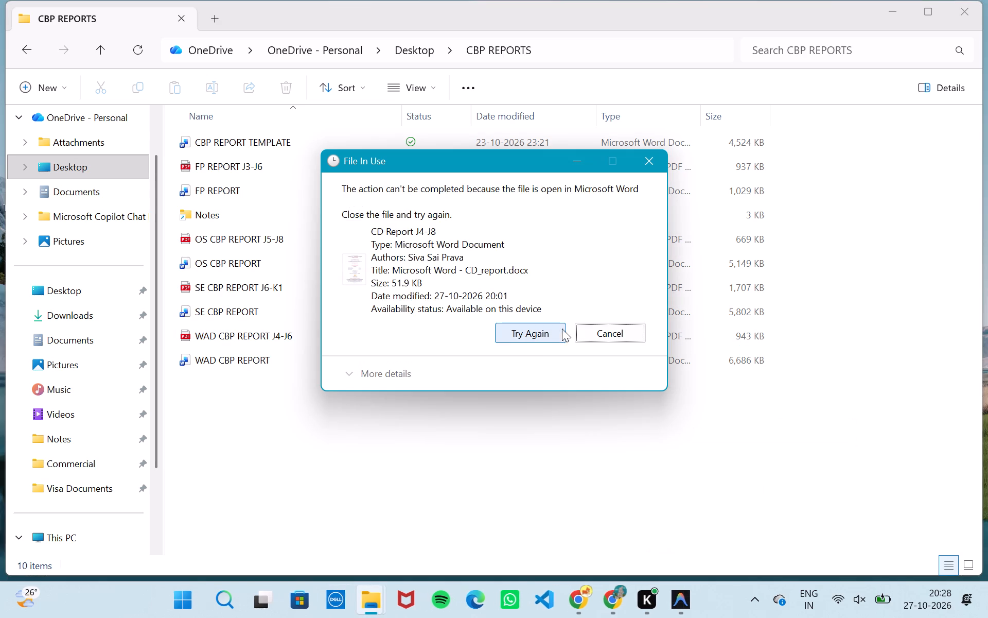
click(558, 333)
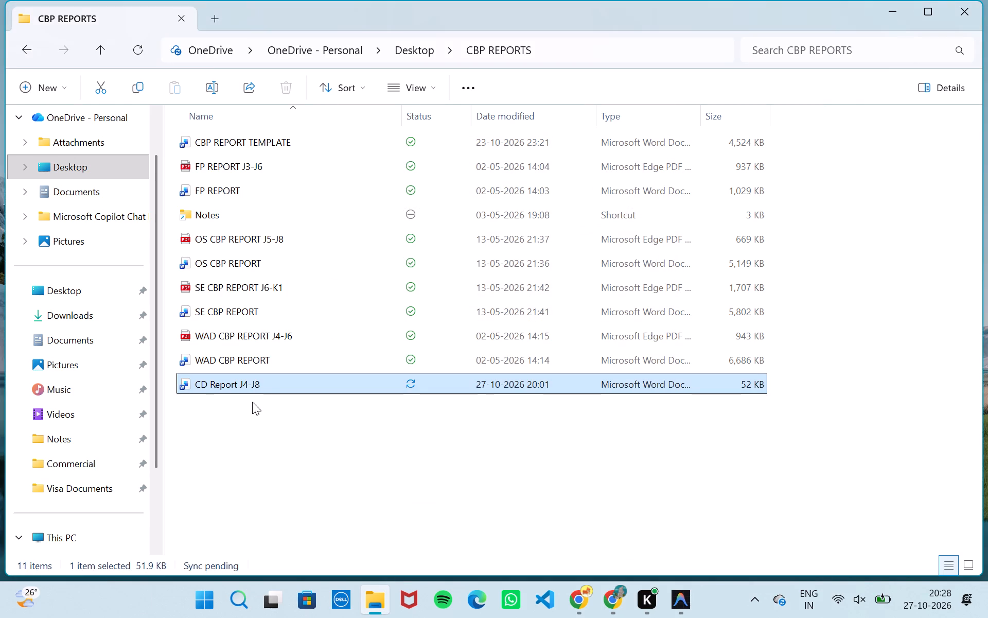
Delete CD REPORT J4-J8 and CD_REPORT_J9_K2 from the Downloads folder.
click(89, 315)
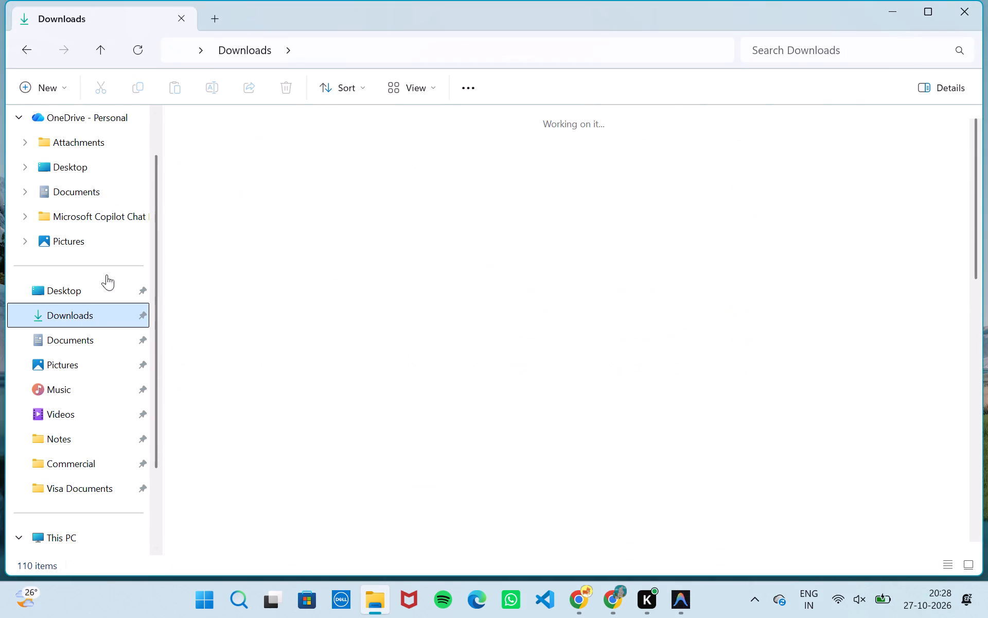
drag(173, 136, 462, 154)
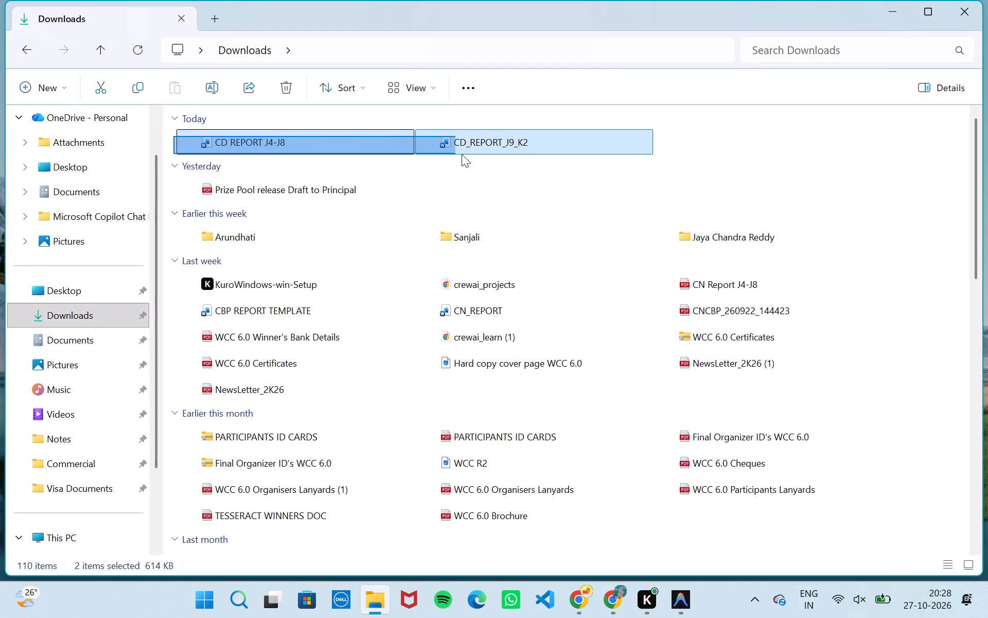
drag(462, 154, 463, 153)
key(Delete)
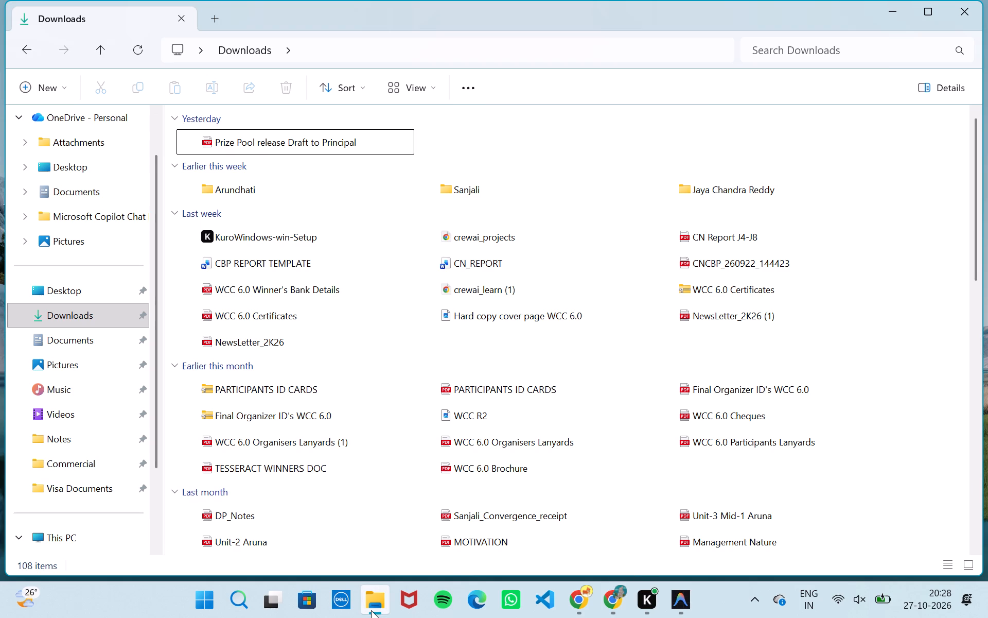
In the Desktop's CBP REPORTS folder, rename CD Report J4-J8 as CD REPORT J4-J8.
click(79, 288)
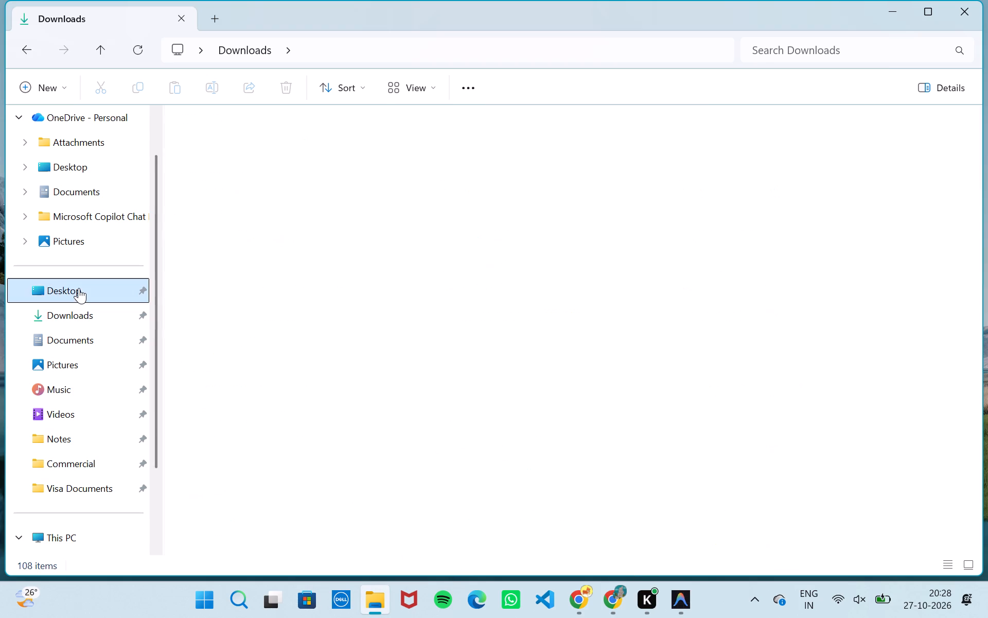
double_click(303, 136)
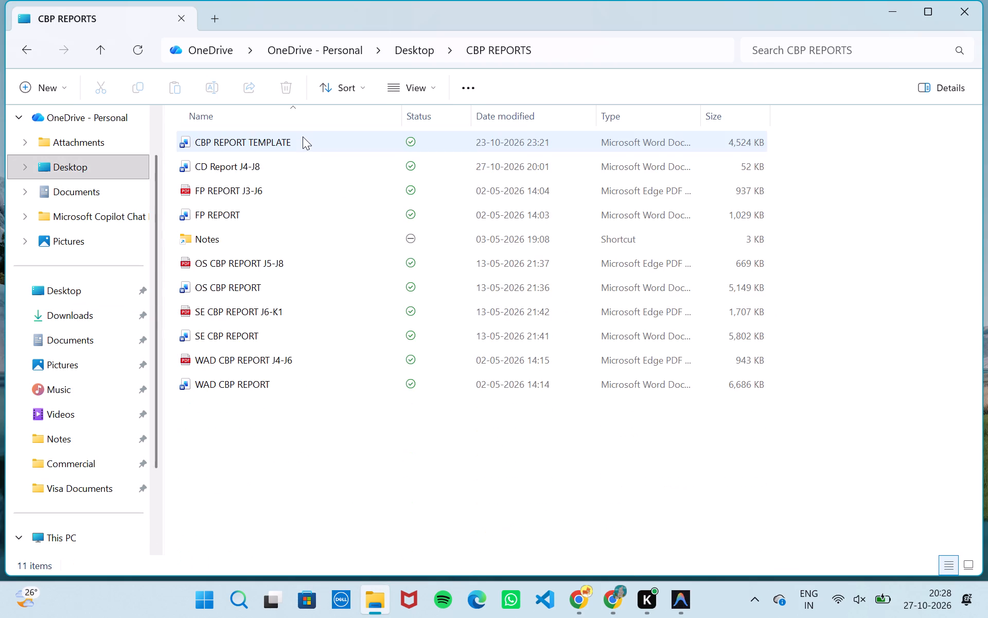
click(237, 166)
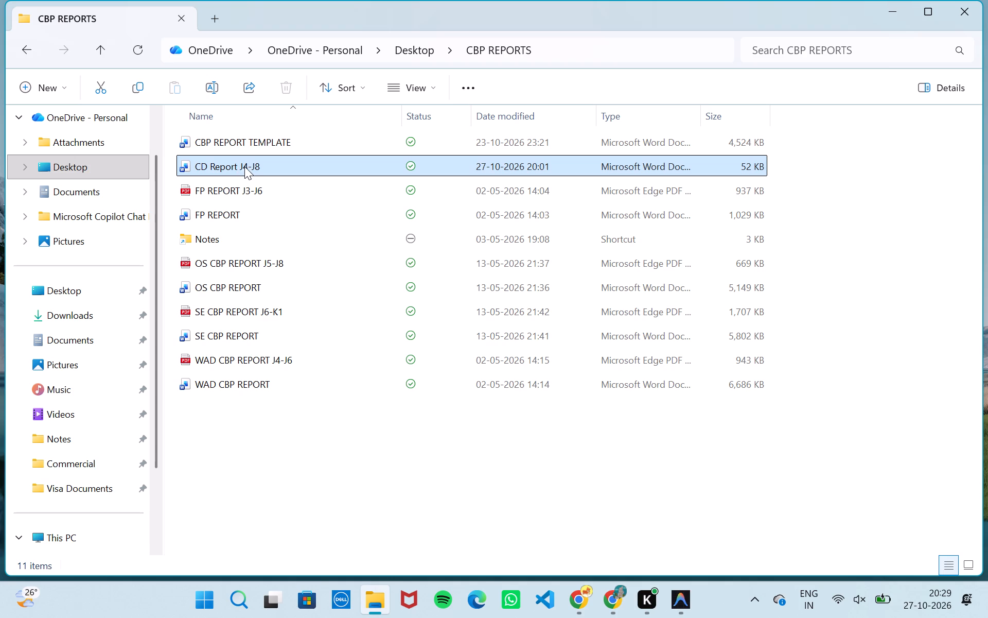
click(204, 94)
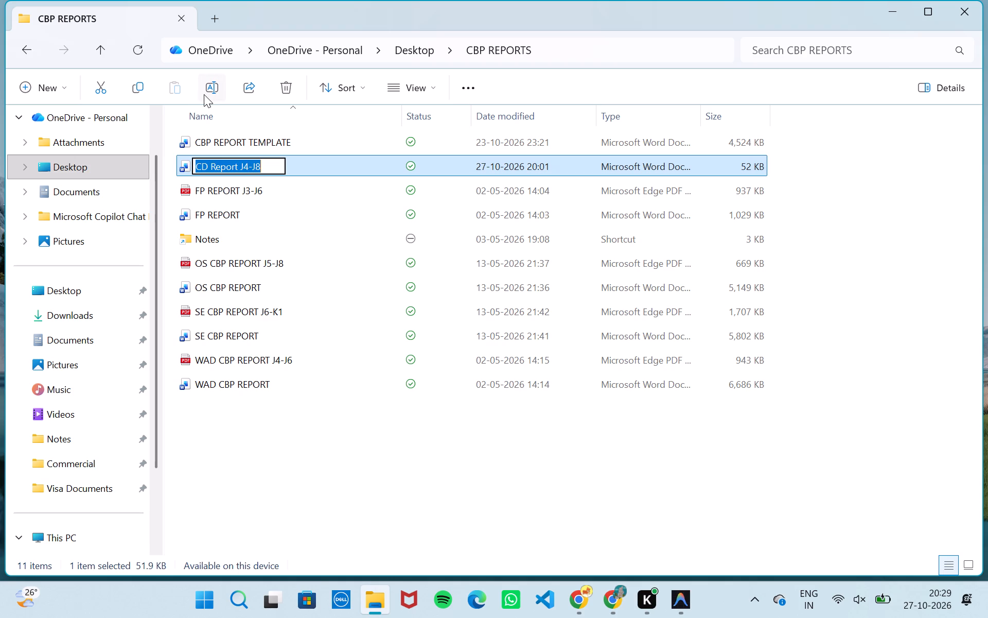
click(239, 170)
key(Left)
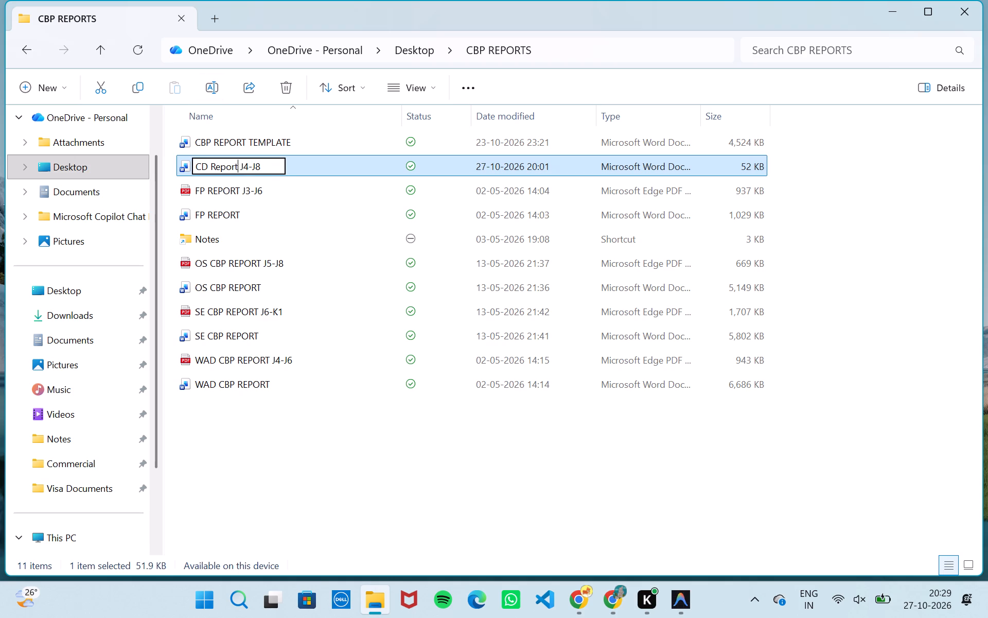
key(BackSpace)
key(BackSpace)
key(BackSpace)
key(BackSpace)
key(BackSpace)
text(EPORT)
key(Return)
Open the CD REPORT J4-J8 document in Word.
double_click(333, 166)
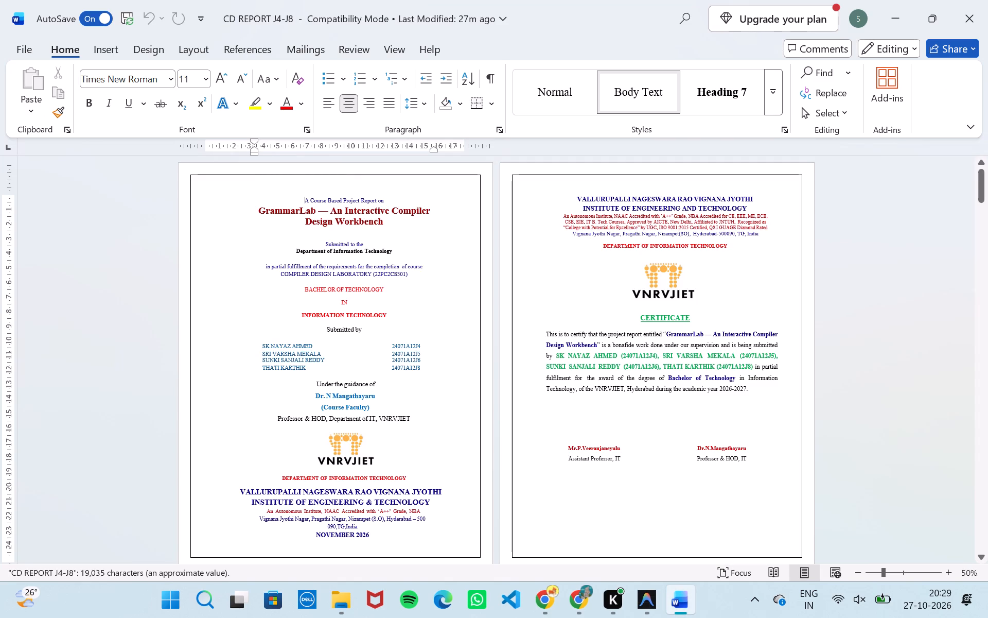
click(628, 442)
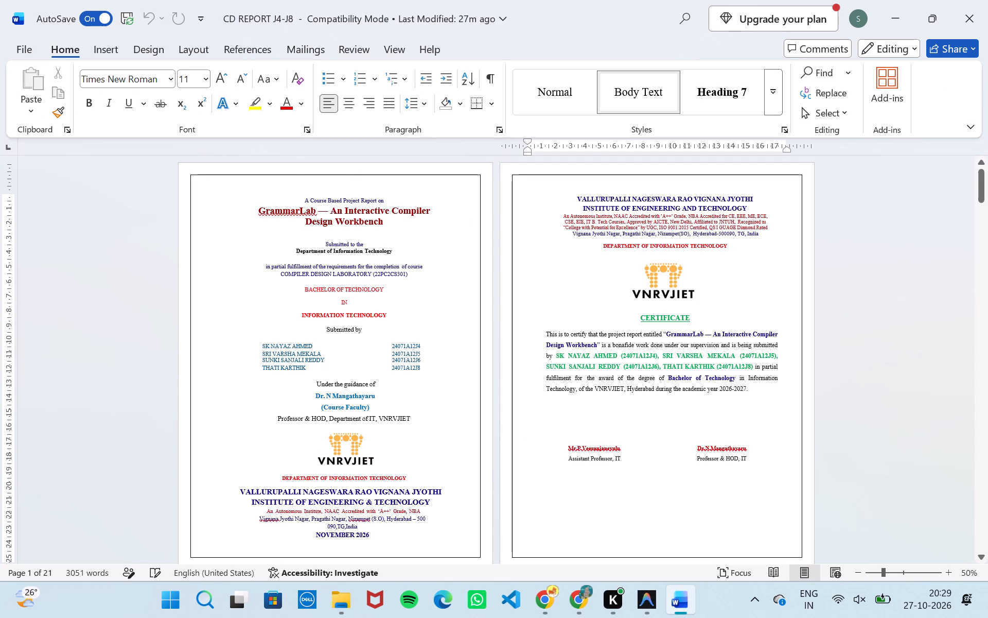
Set the Declaration page's body paragraph and its Place line to font size 12.
scroll(628, 442, down, 8)
scroll(628, 442, up, 2)
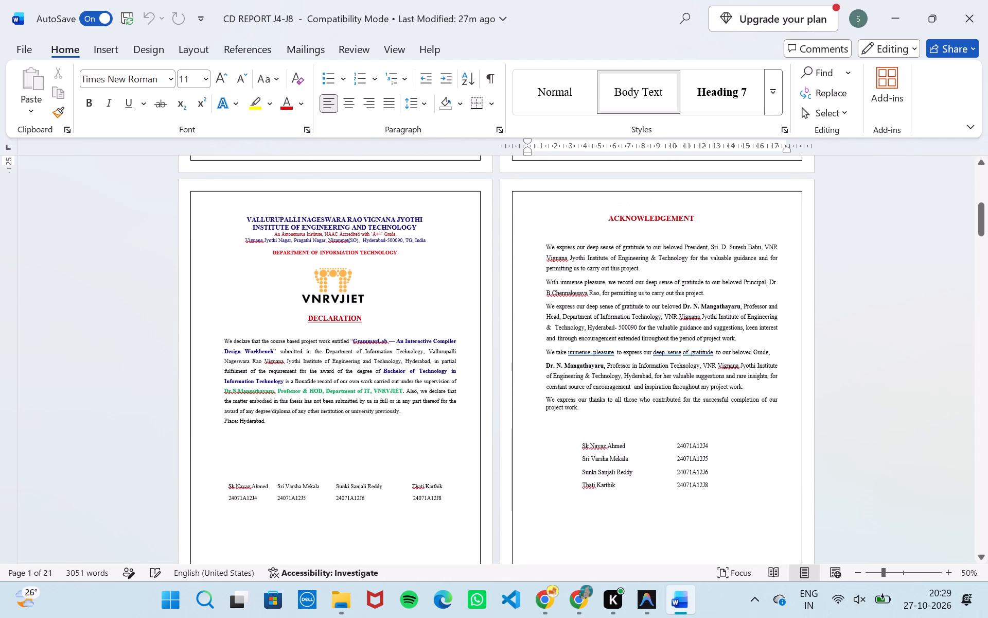
drag(226, 342, 272, 415)
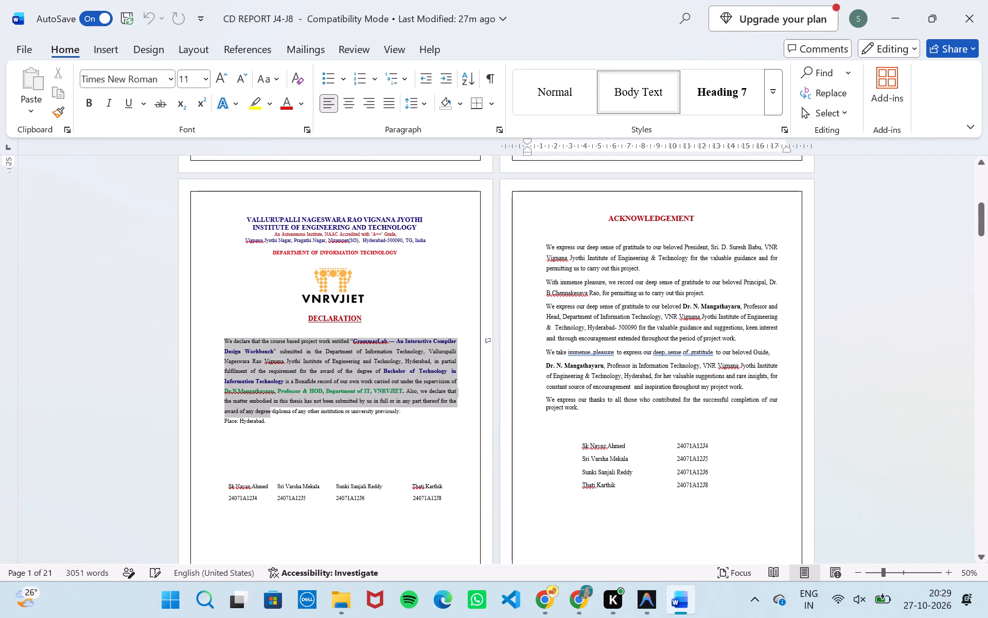
drag(272, 415, 274, 418)
click(208, 81)
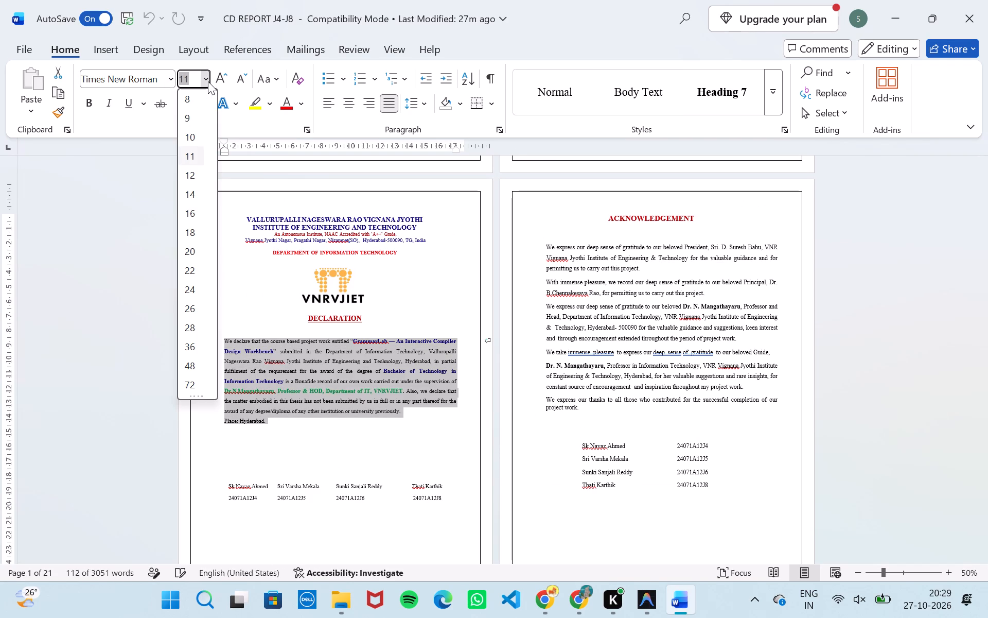
click(200, 175)
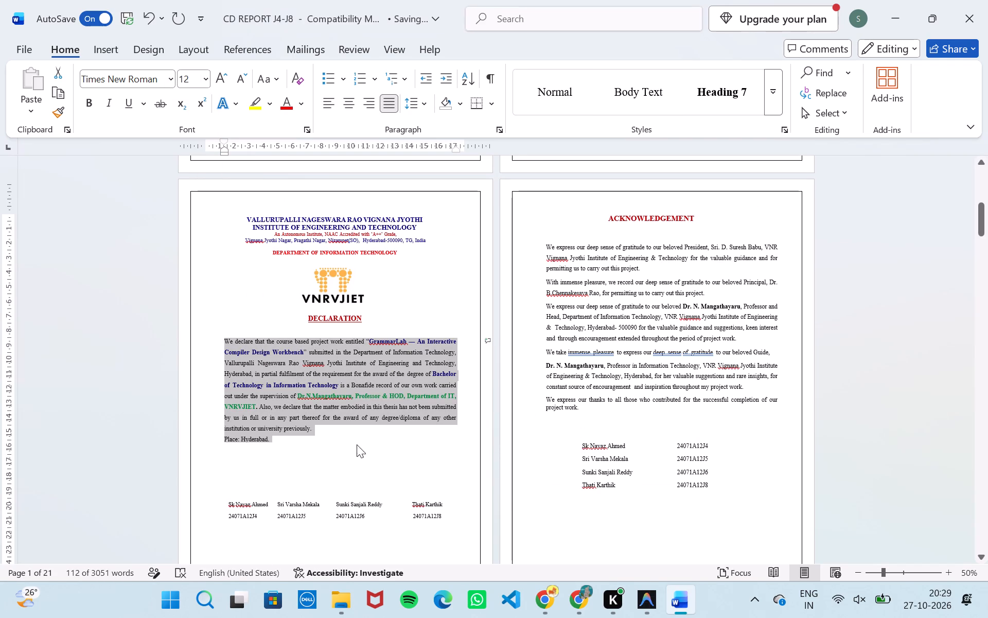
click(336, 452)
Set all text in the Table of Contents table to font size 12.
scroll(336, 452, down, 1)
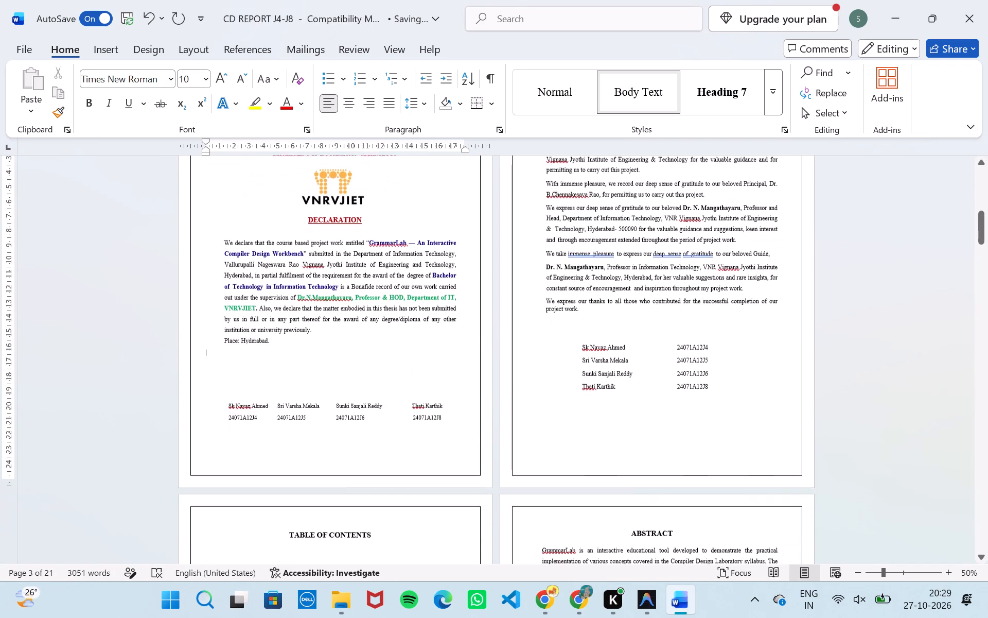
scroll(682, 291, up, 4)
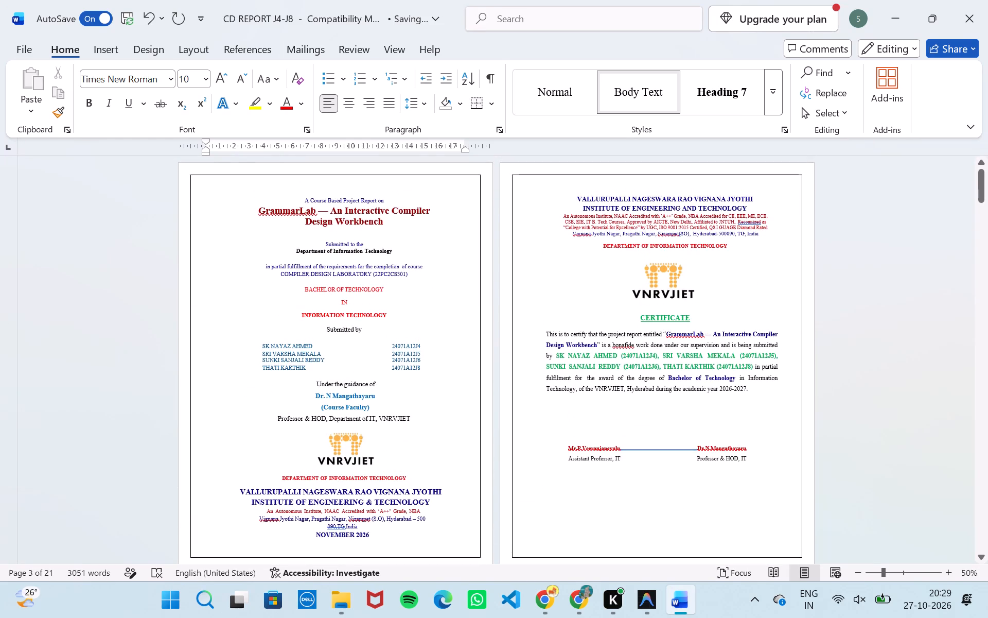
scroll(704, 401, down, 9)
click(627, 367)
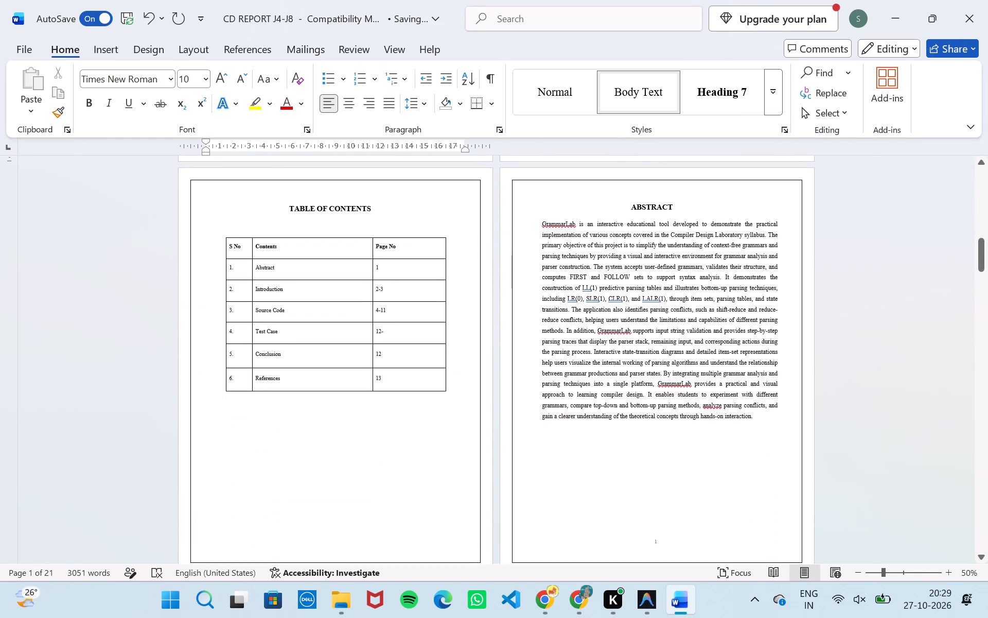
scroll(627, 367, up, 1)
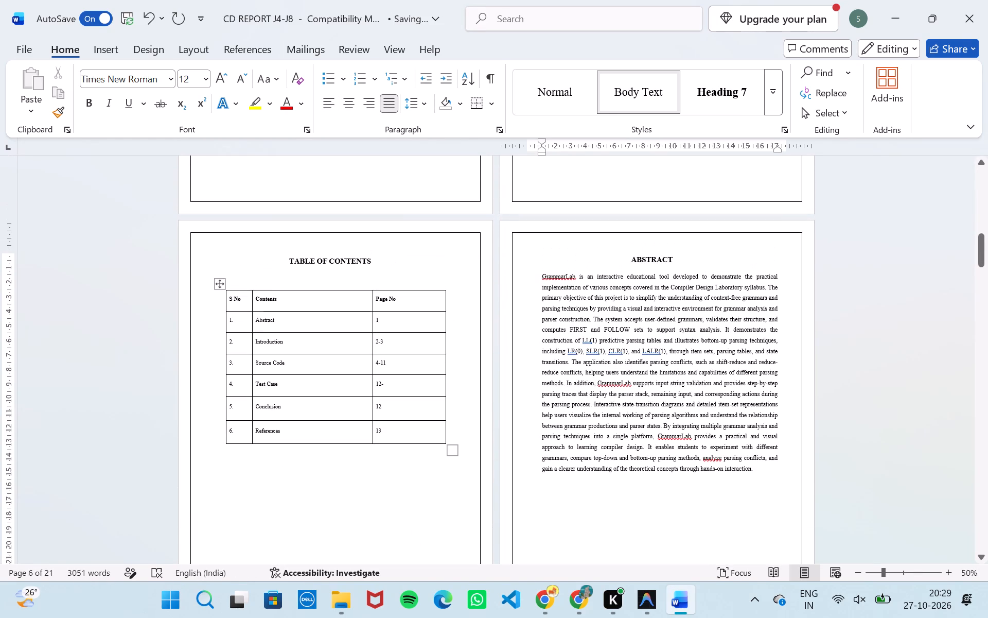
drag(229, 297, 424, 417)
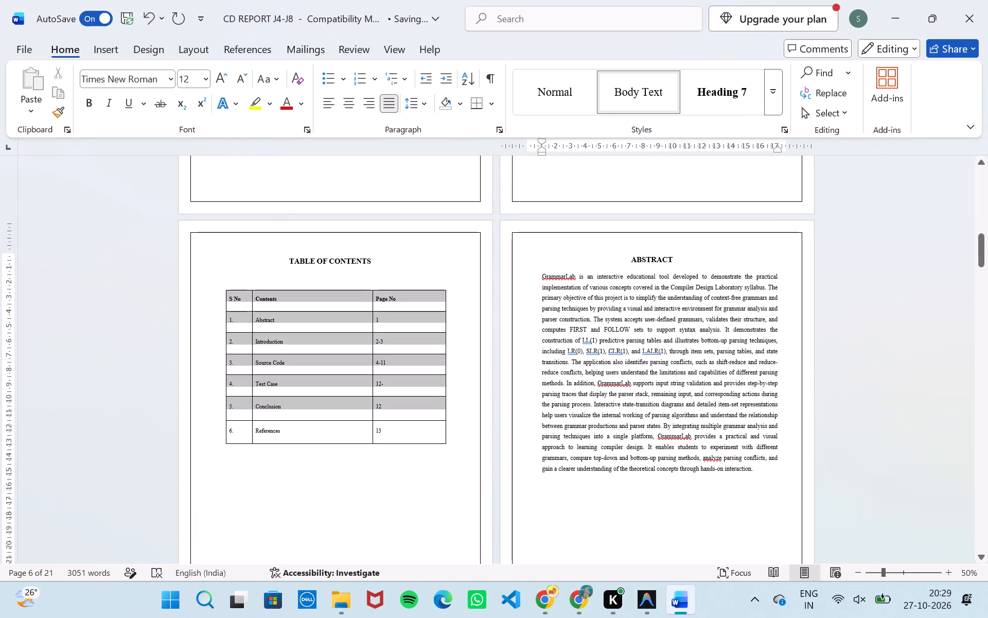
drag(424, 417, 426, 439)
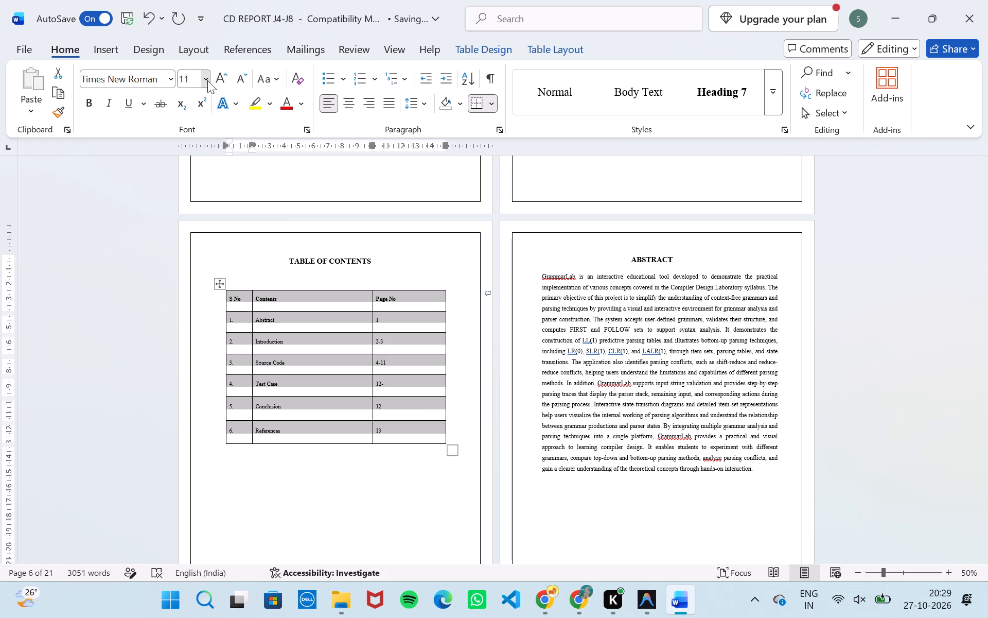
click(207, 80)
click(189, 172)
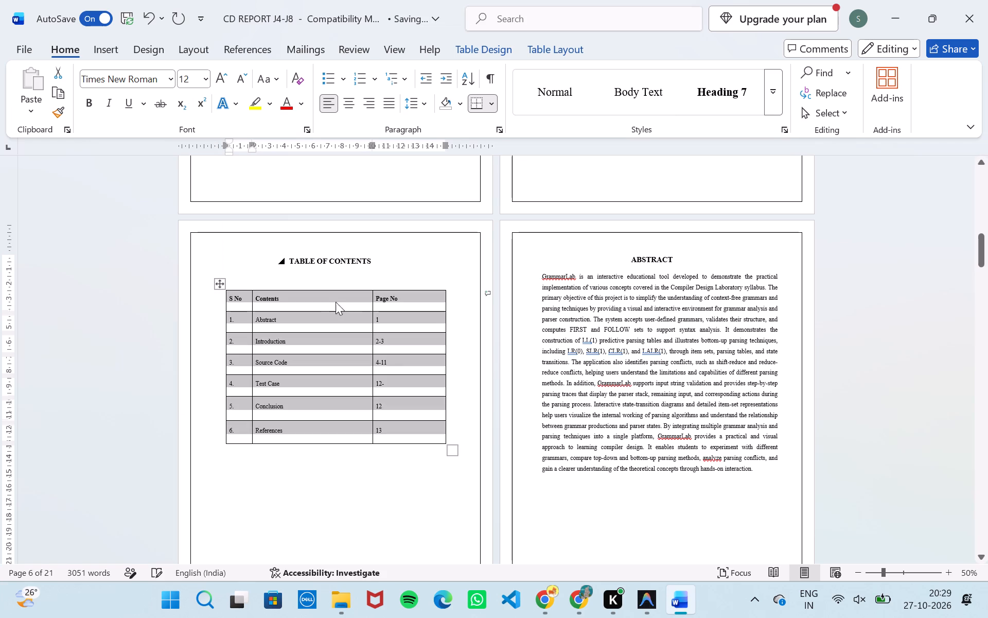
Clear the page numbers for Conclusion and References in the Table of Contents table.
click(408, 382)
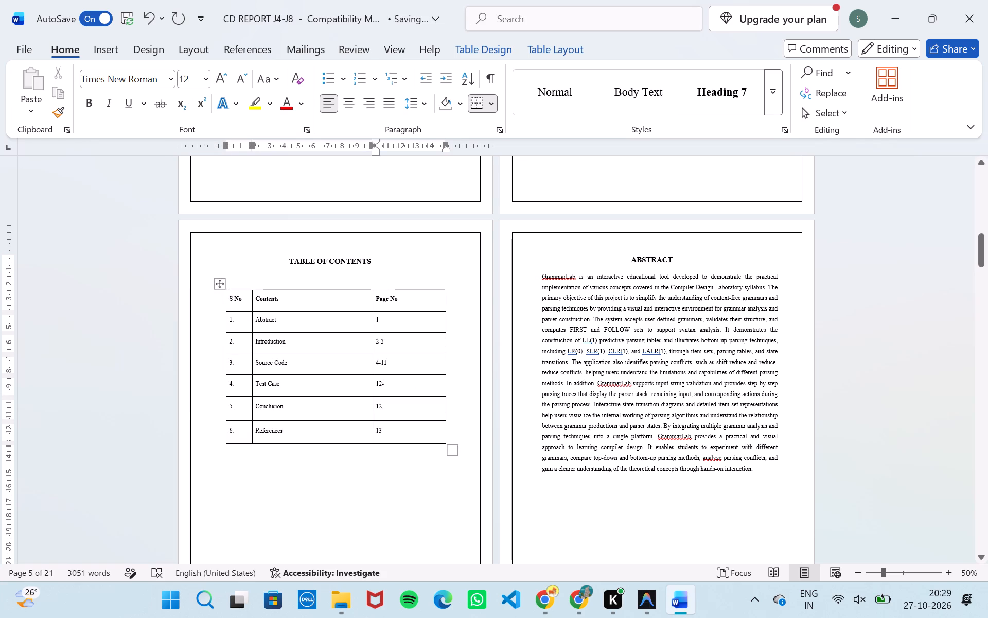
click(391, 408)
key(Delete)
key(BackSpace)
key(BackSpace)
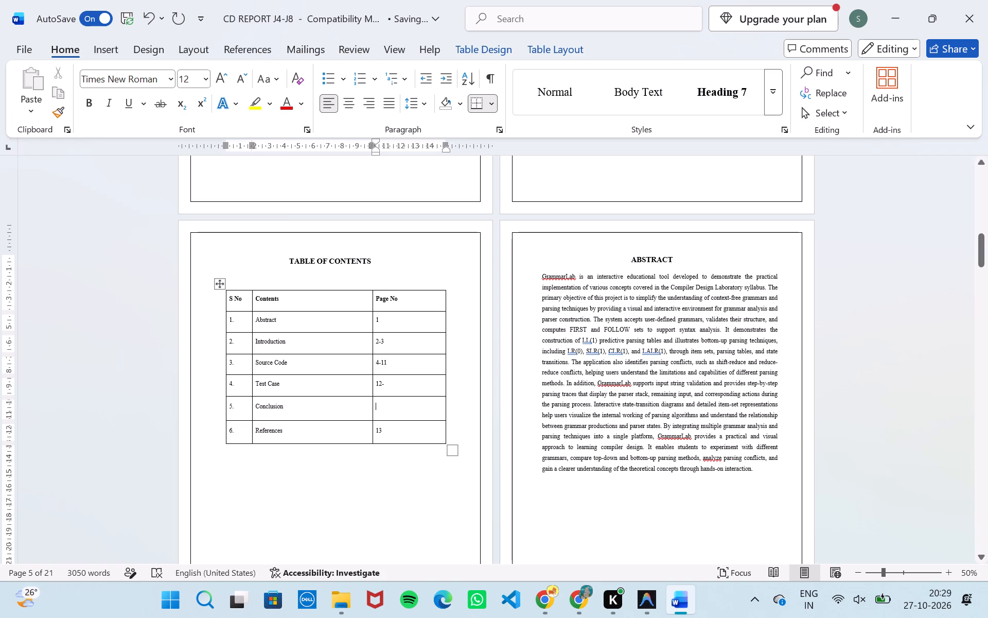
click(386, 430)
key(BackSpace)
key(BackSpace)
Insert a line break before the first closing brace at the top of source code page 7.
scroll(592, 537, down, 3)
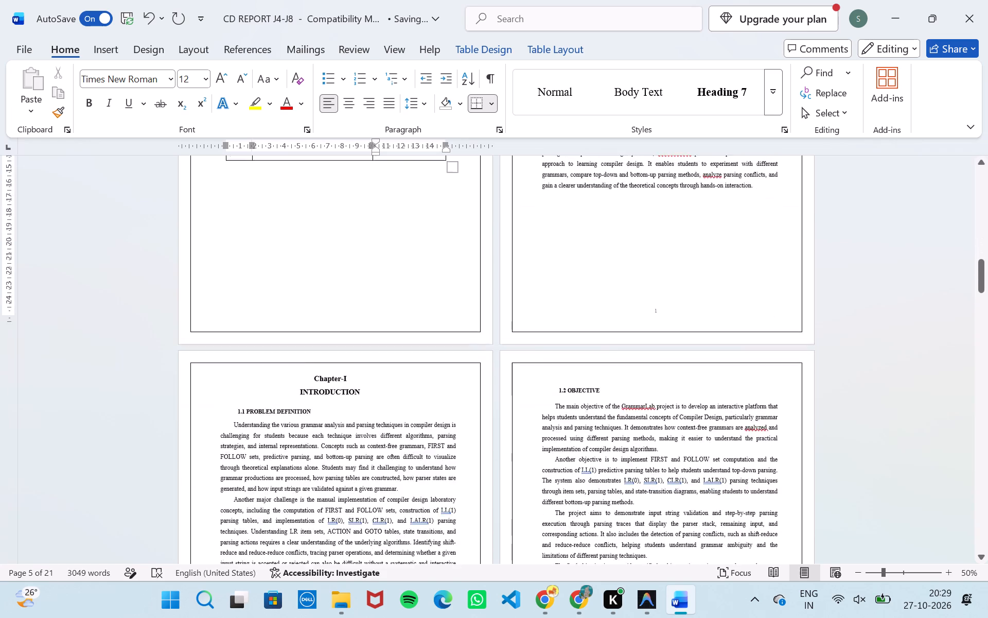
scroll(592, 537, down, 12)
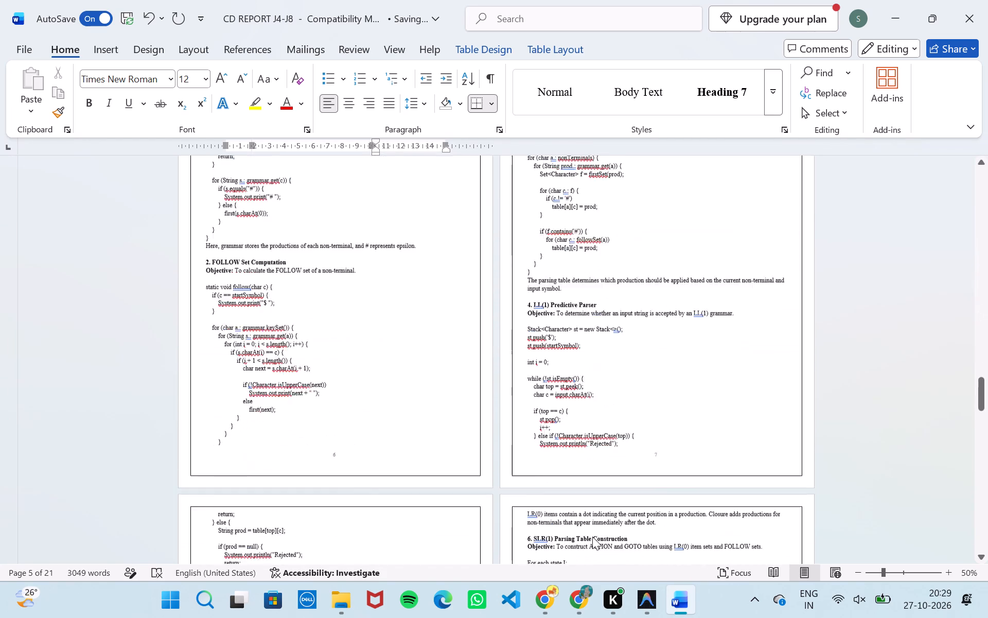
scroll(610, 381, up, 6)
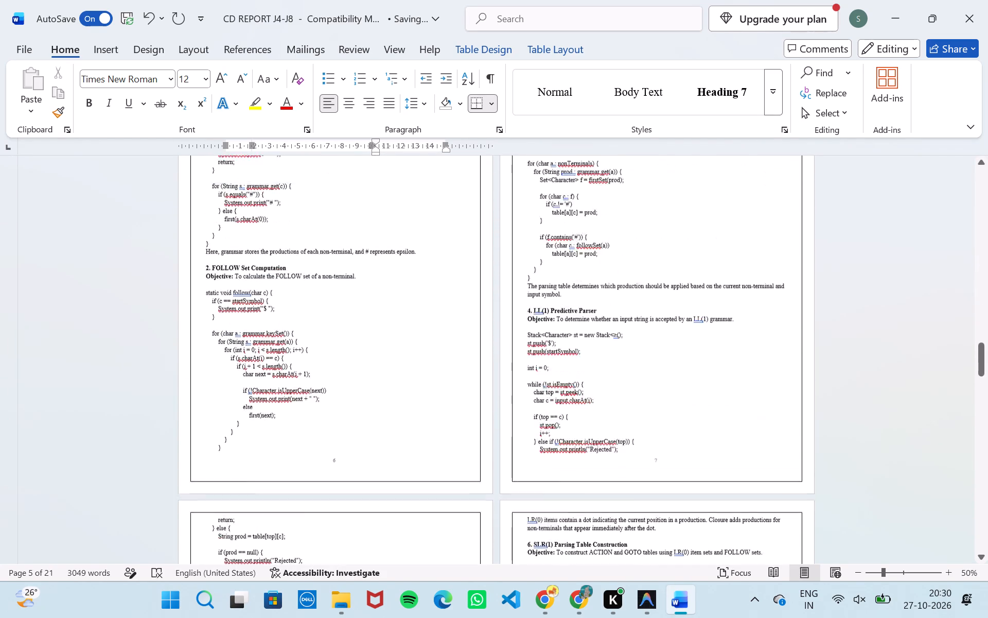
scroll(610, 381, up, 1)
click(532, 207)
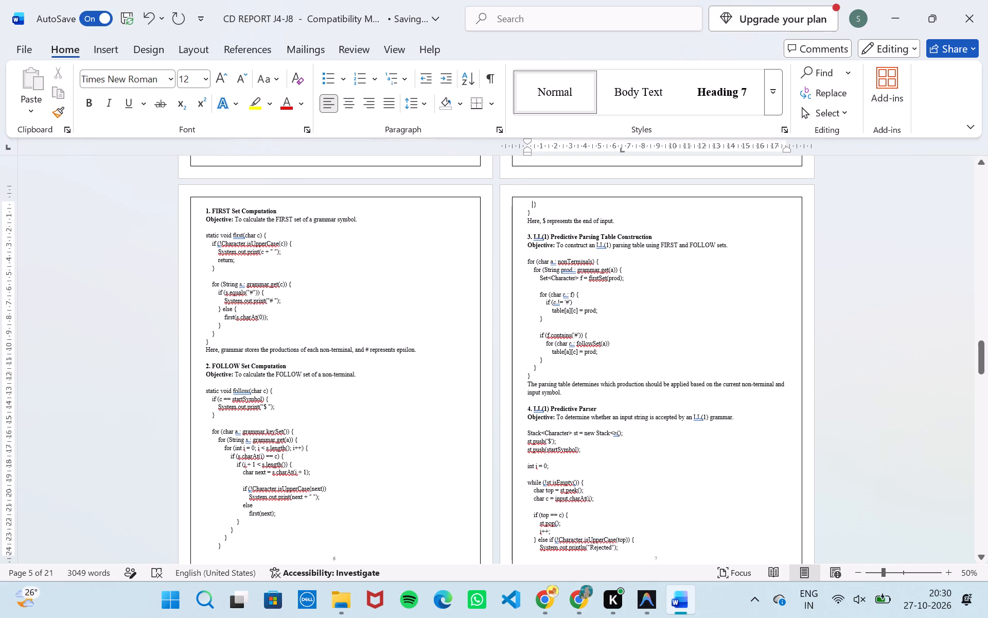
key(Return)
Insert line breaks before the first code line on page 8 (System.out.println("Rejected")) and on page 10 (Merge I and J).
scroll(532, 207, down, 3)
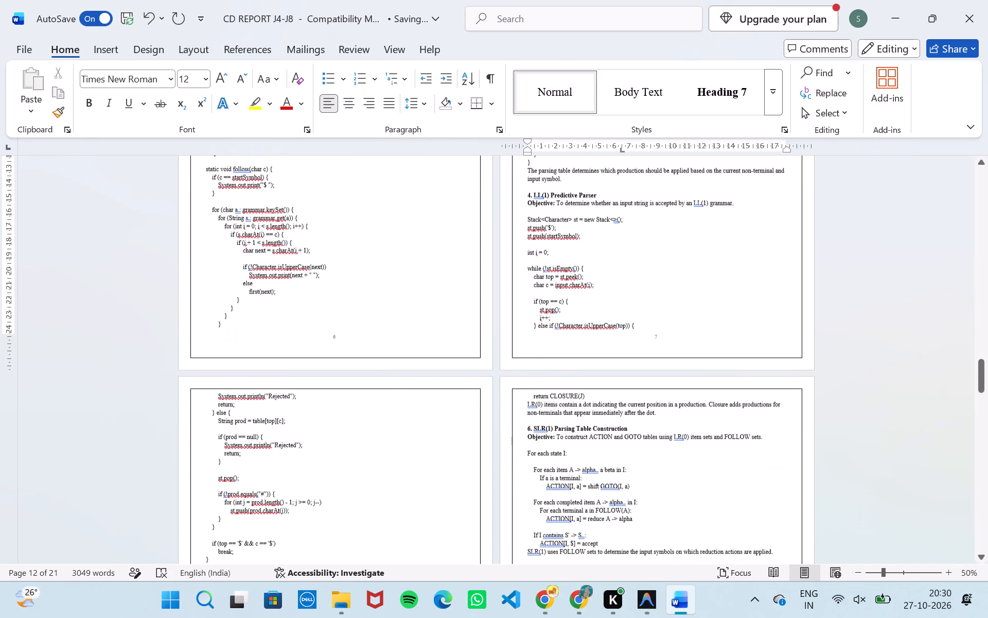
click(215, 397)
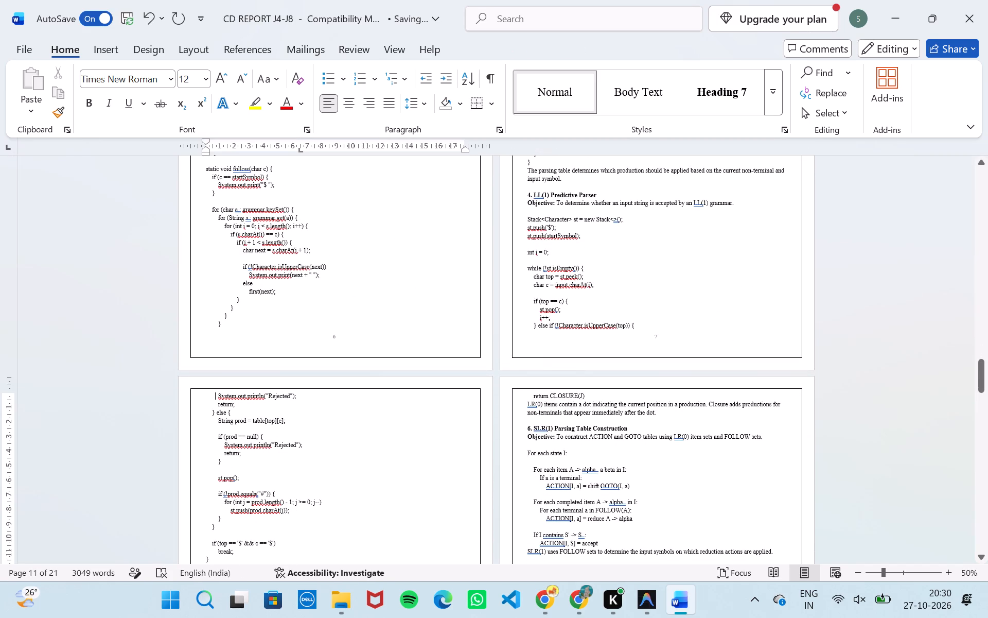
key(Return)
scroll(215, 397, right, 1)
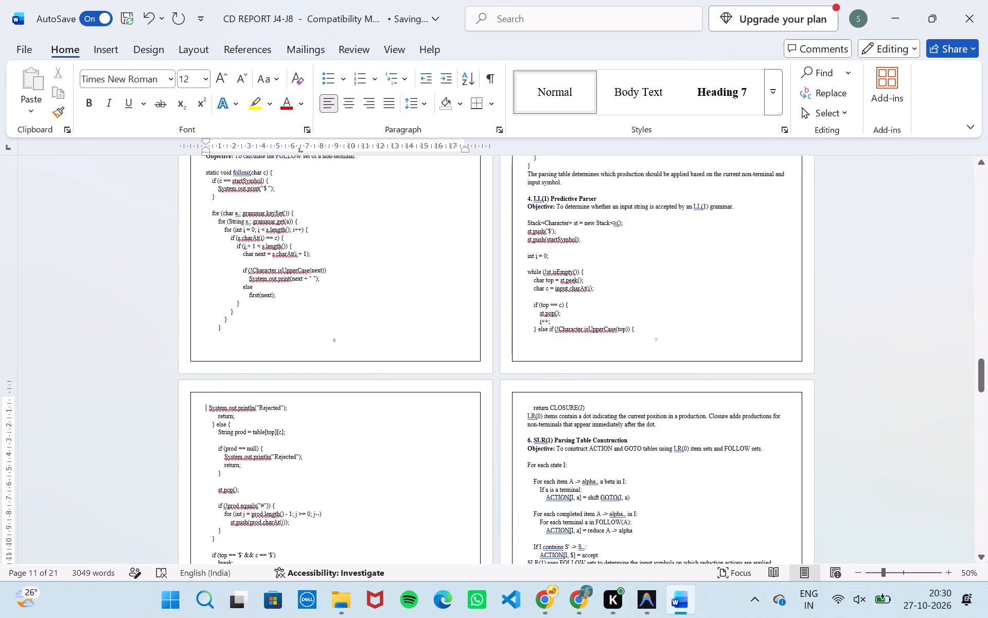
scroll(530, 407, down, 5)
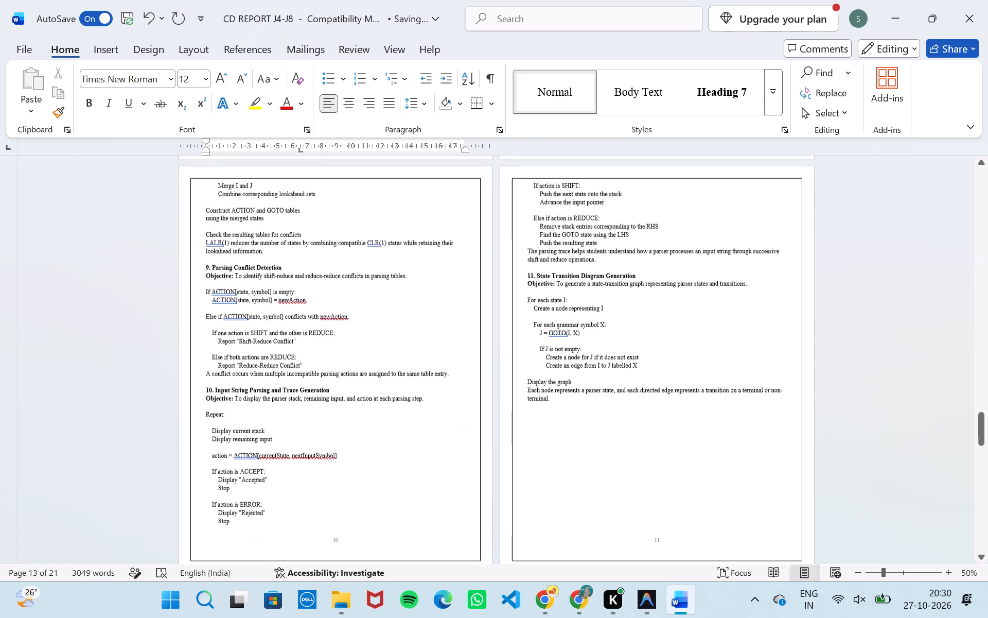
scroll(530, 407, down, 1)
click(215, 176)
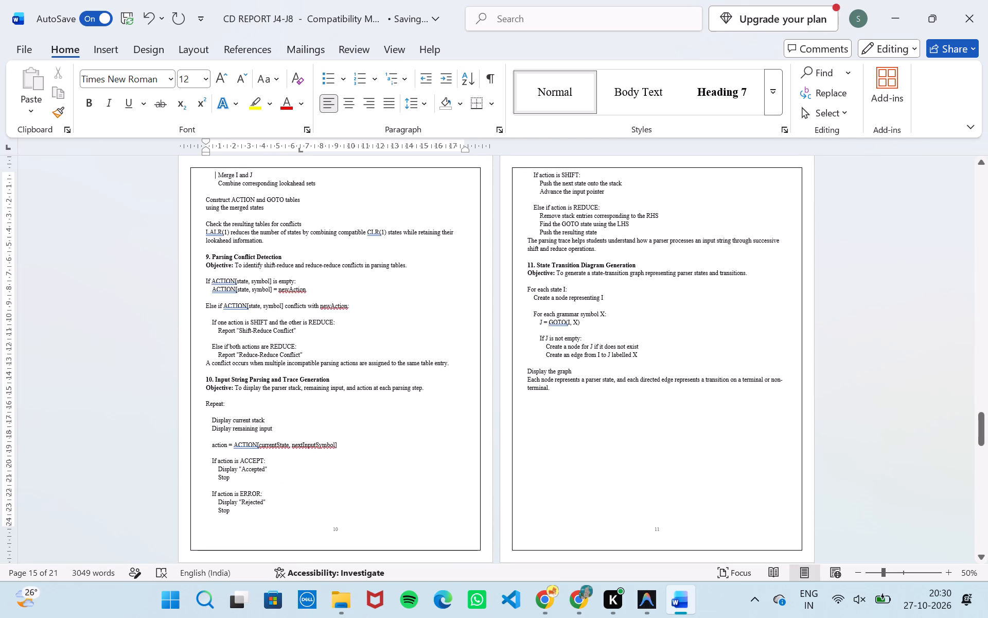
key(Return)
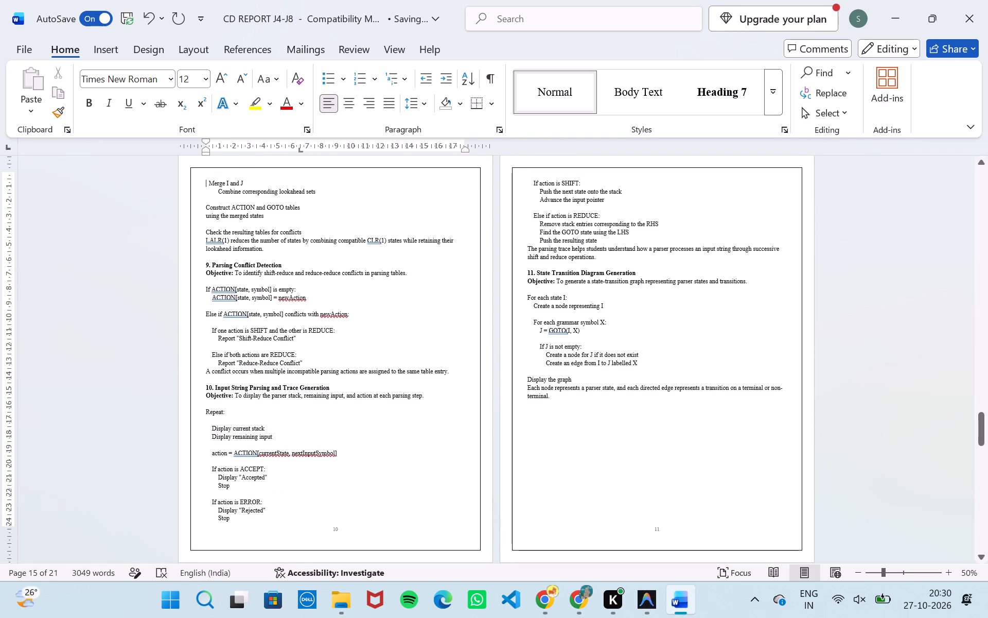
In Chrome, open GrammarLab's CFG Formal Tuple results, capture the whole page content with Snipping Tool and copy the screenshot.
scroll(585, 401, down, 5)
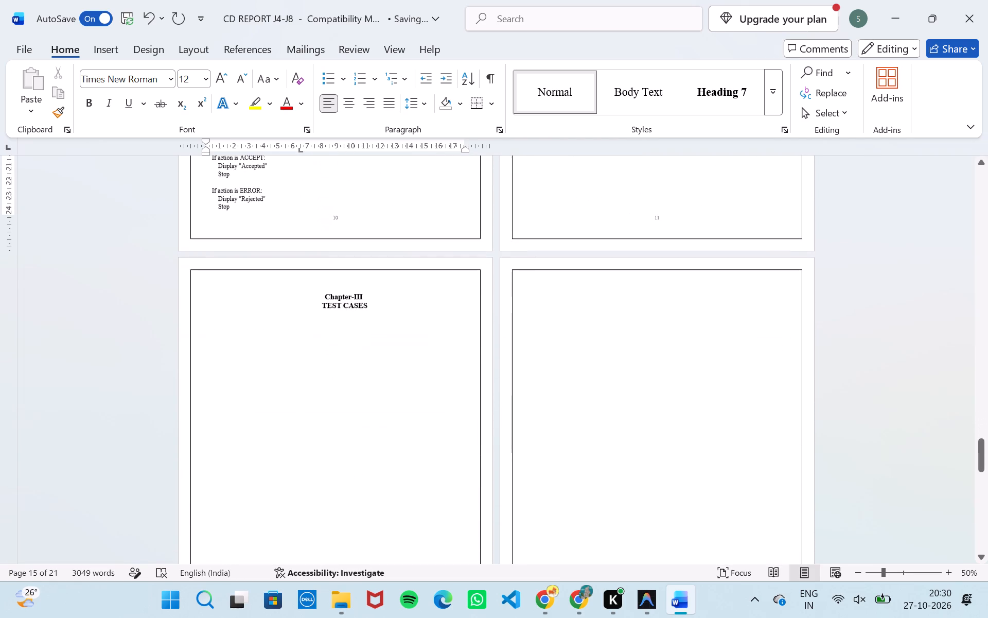
click(534, 609)
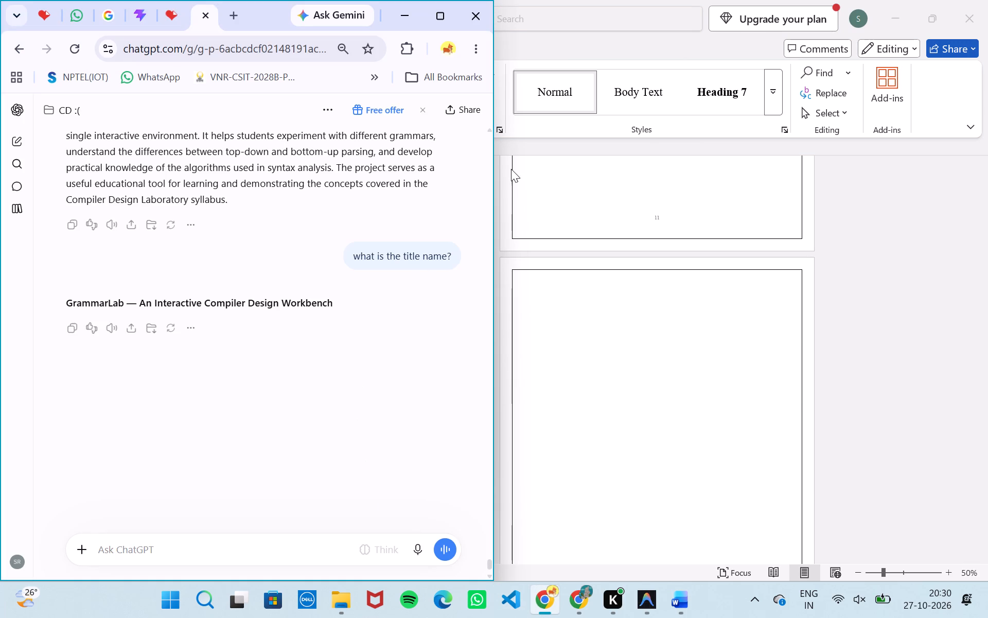
click(442, 16)
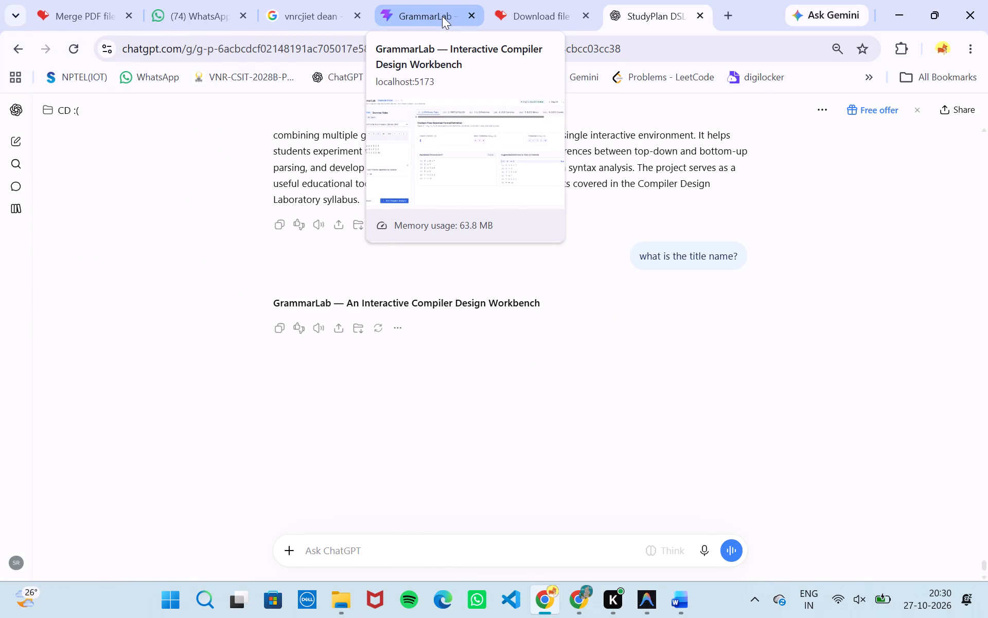
click(442, 16)
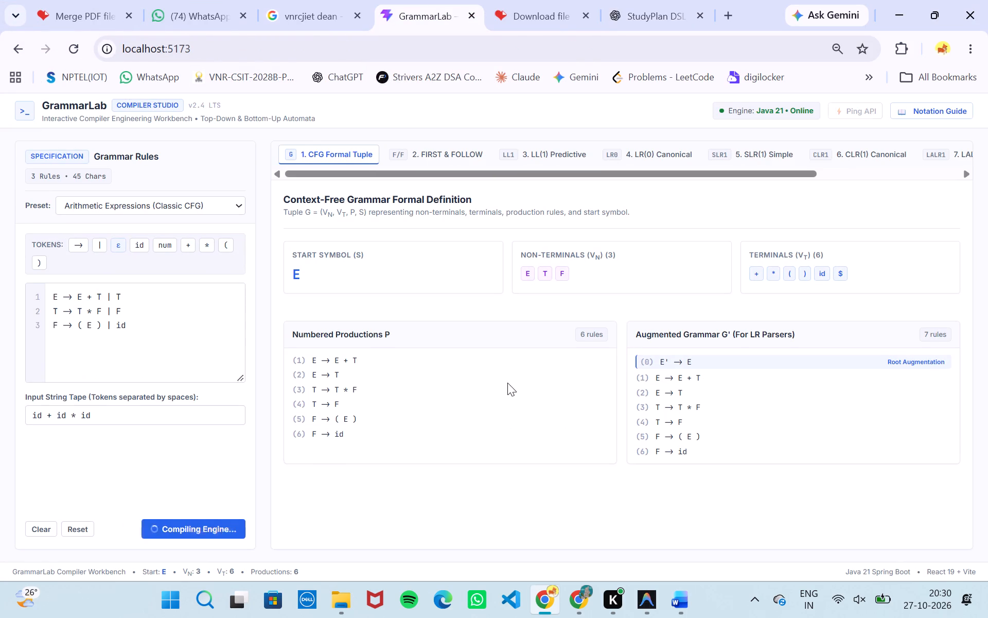
scroll(660, 411, up, 1)
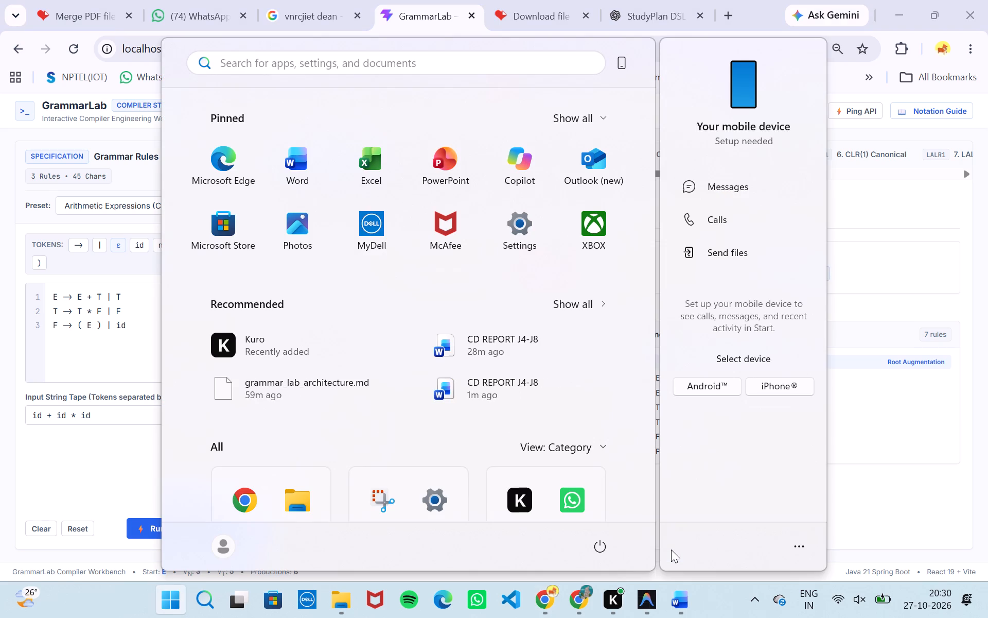
click(387, 492)
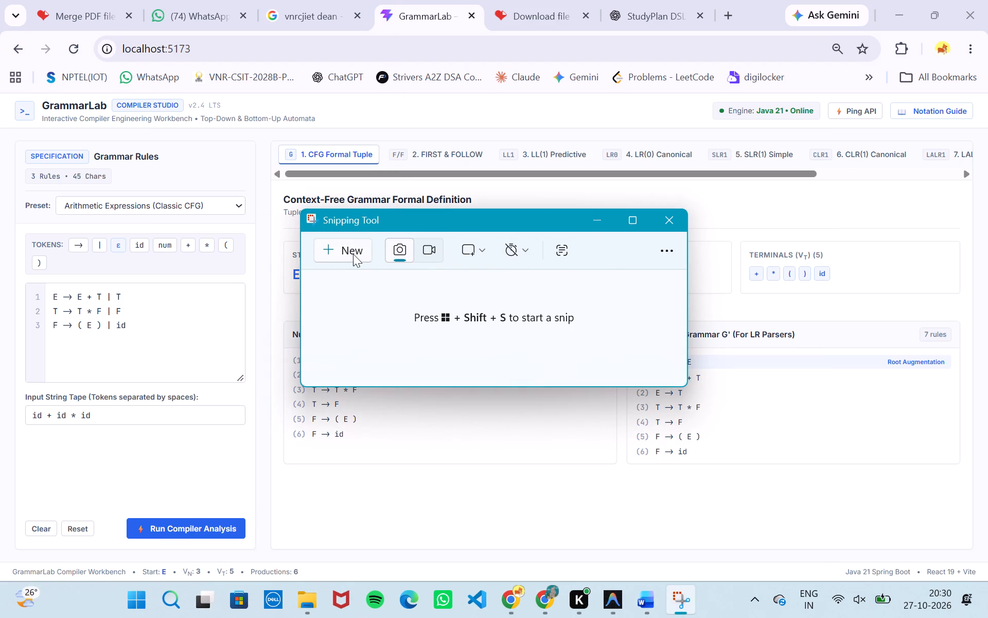
click(326, 249)
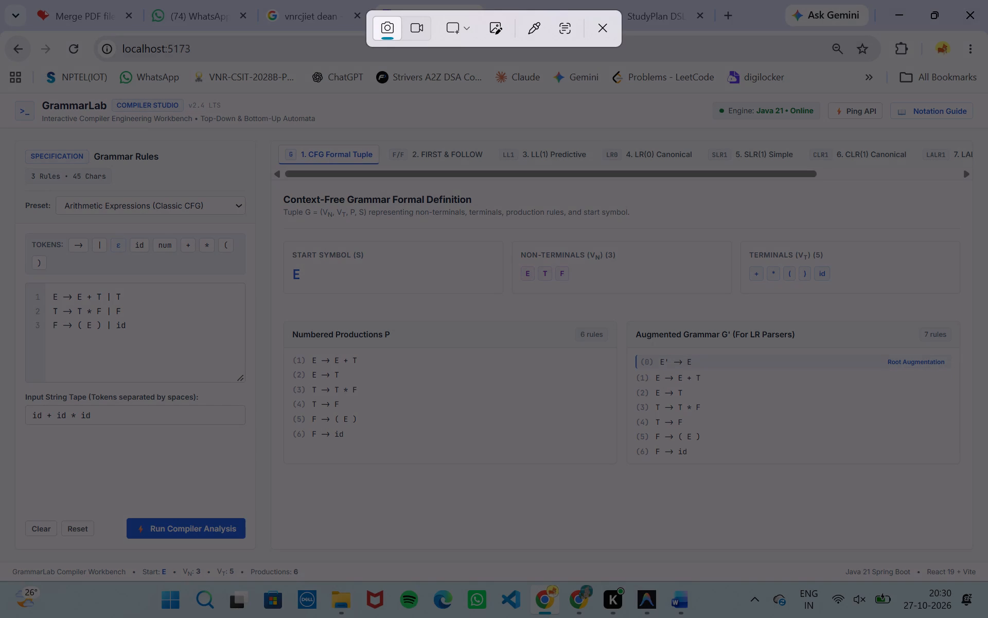
drag(0, 92, 987, 588)
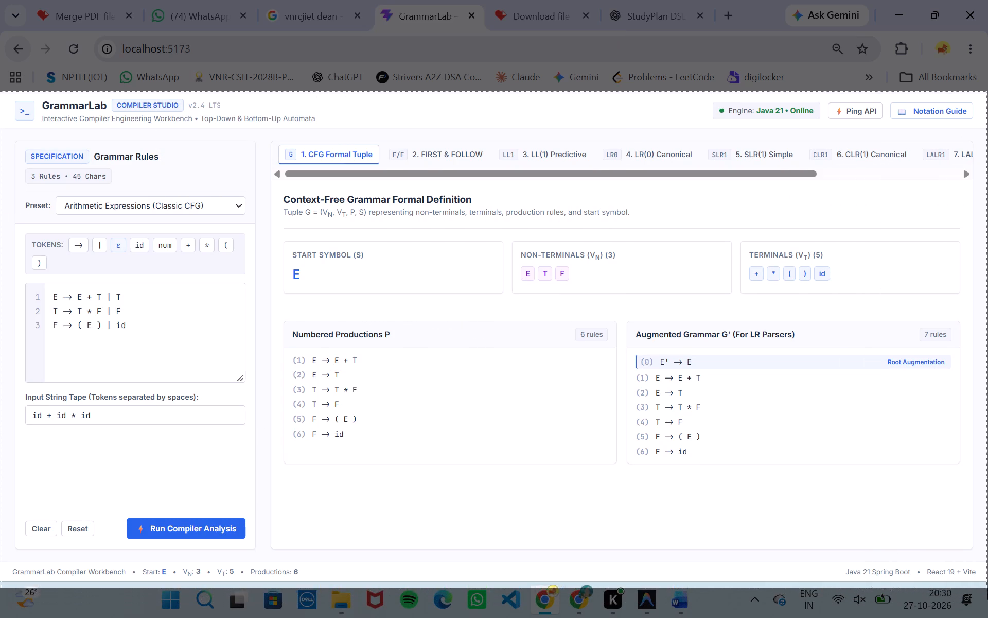
drag(987, 588, 987, 580)
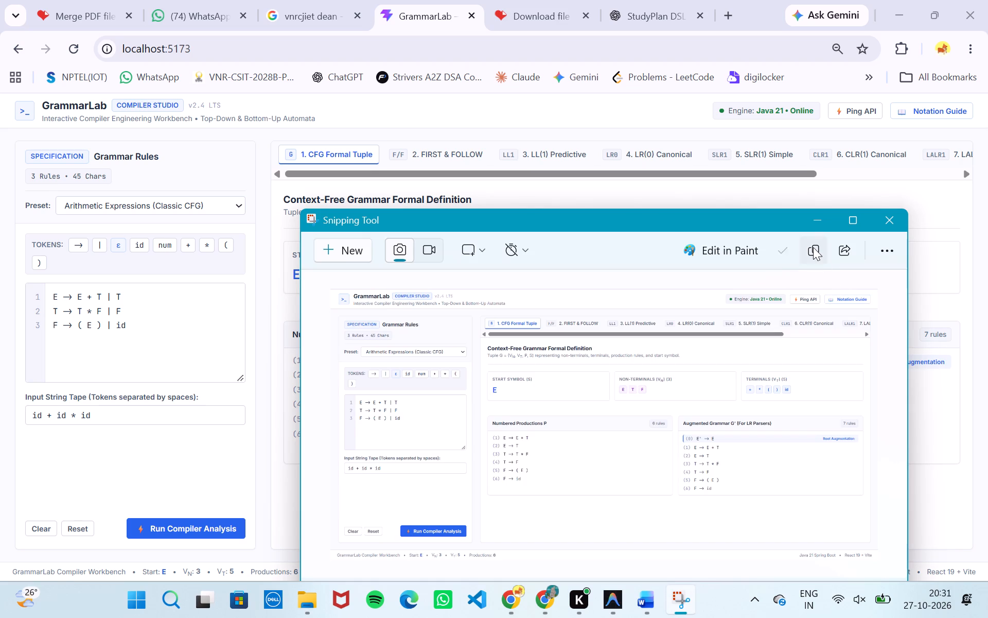
click(813, 247)
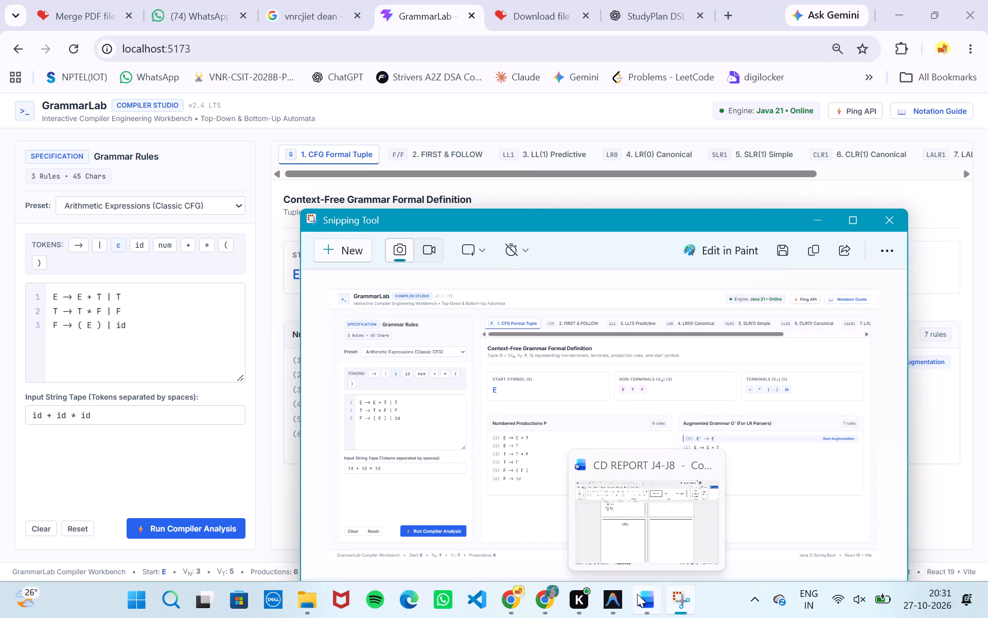
Switch to the CD REPORT J4-J8 document in Word and paste the screenshot under the Chapter-III TEST CASES heading.
click(637, 594)
click(292, 332)
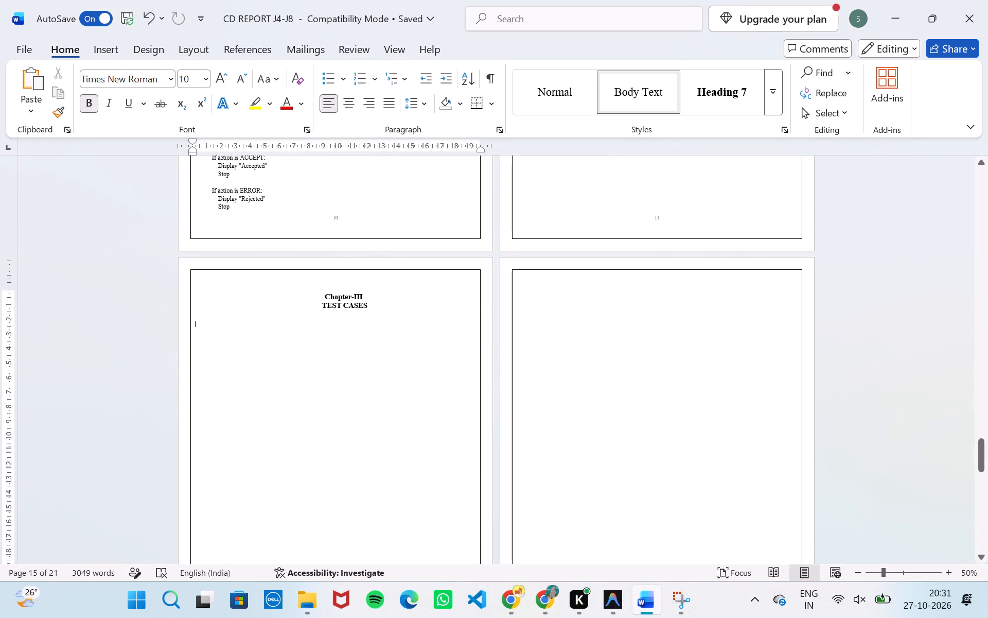
key(ctrl+v)
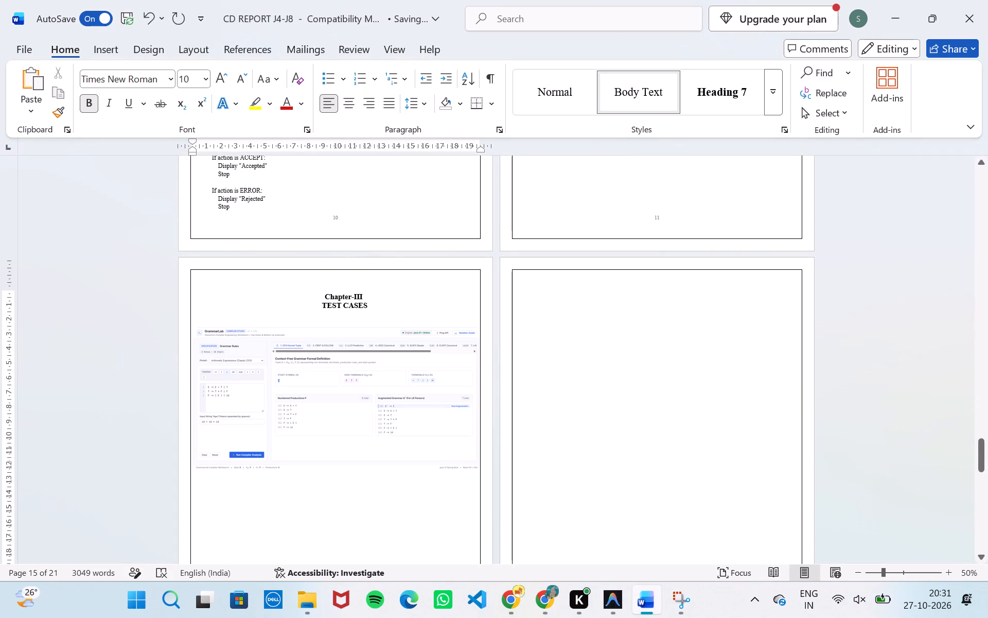
Insert line breaks below the CFG Formal Tuple screenshot on the TEST CASES page to make room for another image.
click(301, 358)
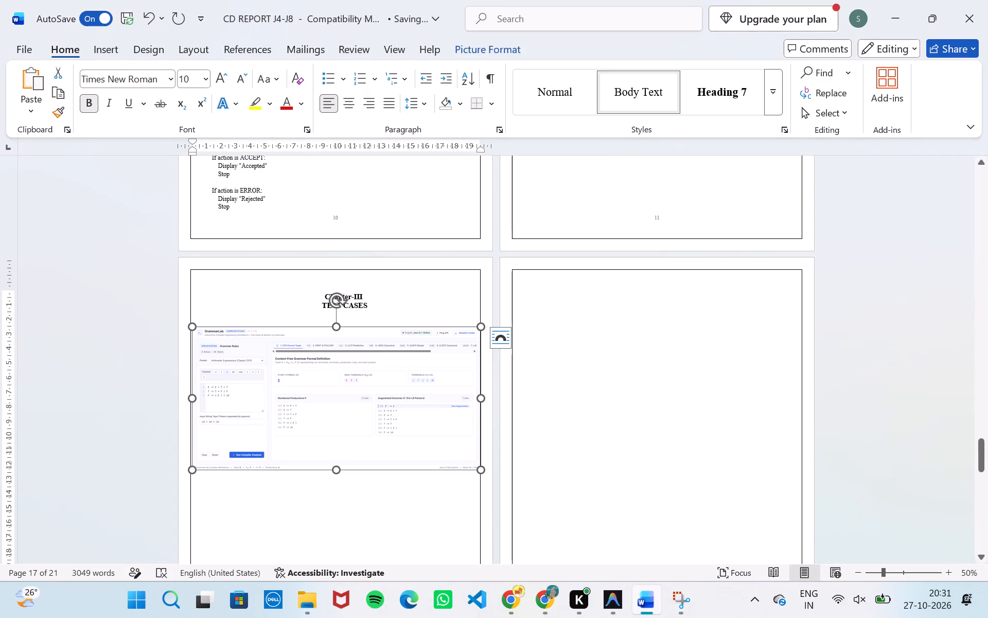
click(285, 305)
click(289, 381)
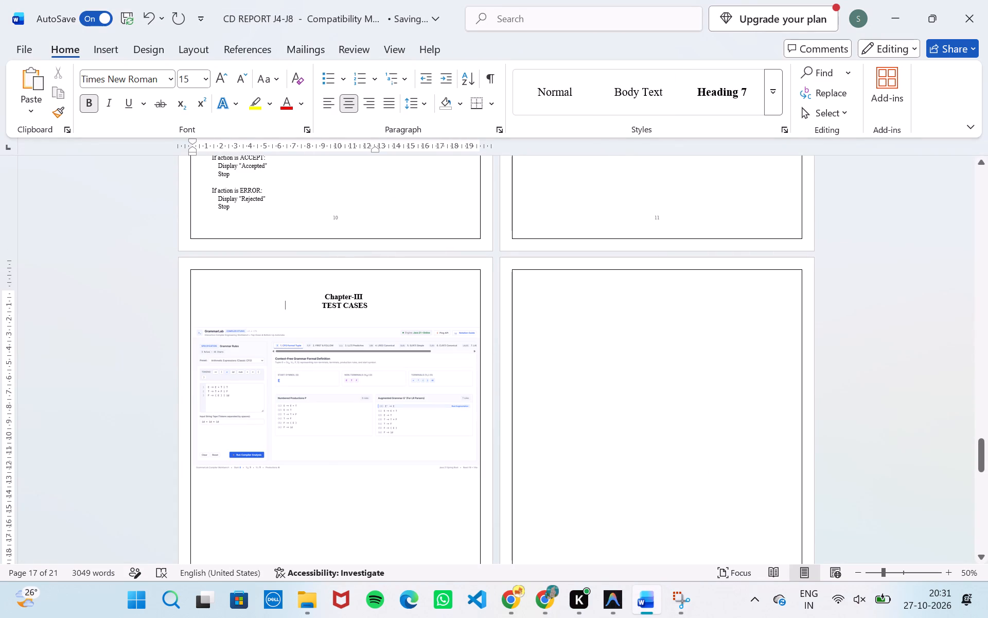
click(245, 305)
click(223, 414)
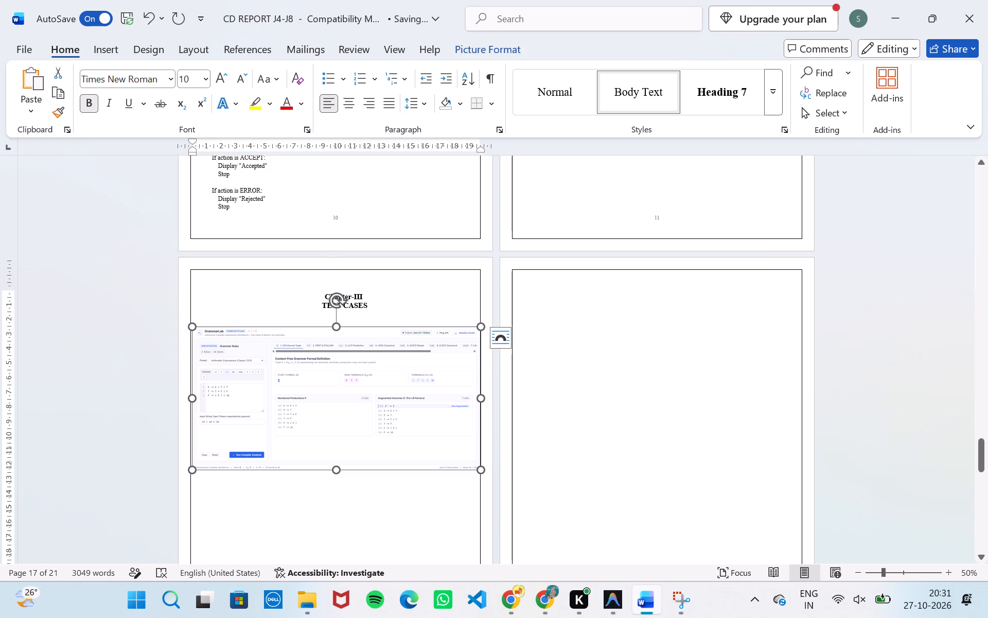
click(414, 484)
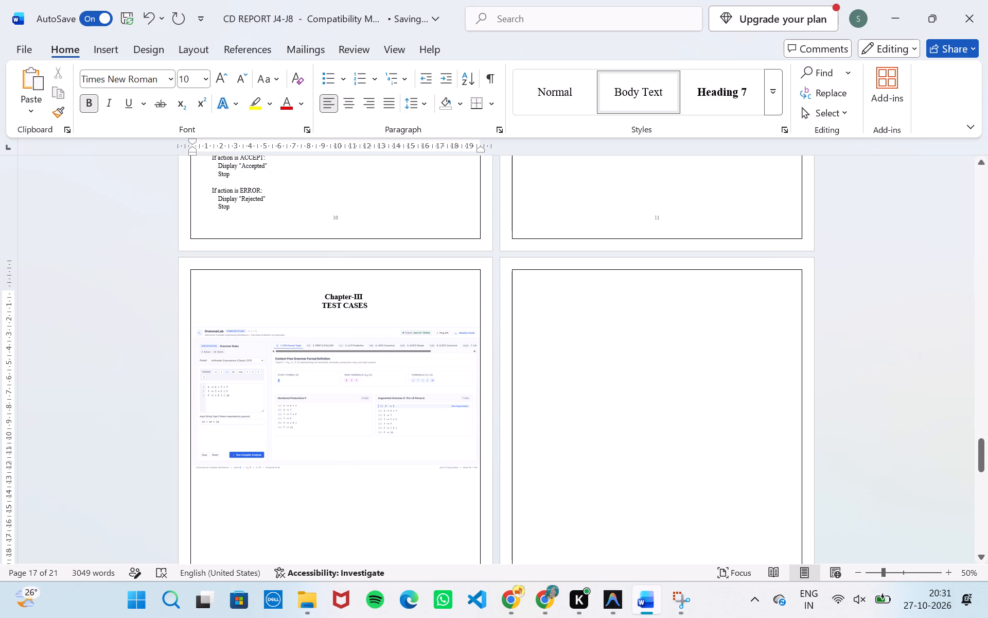
key(Return)
key(Return)
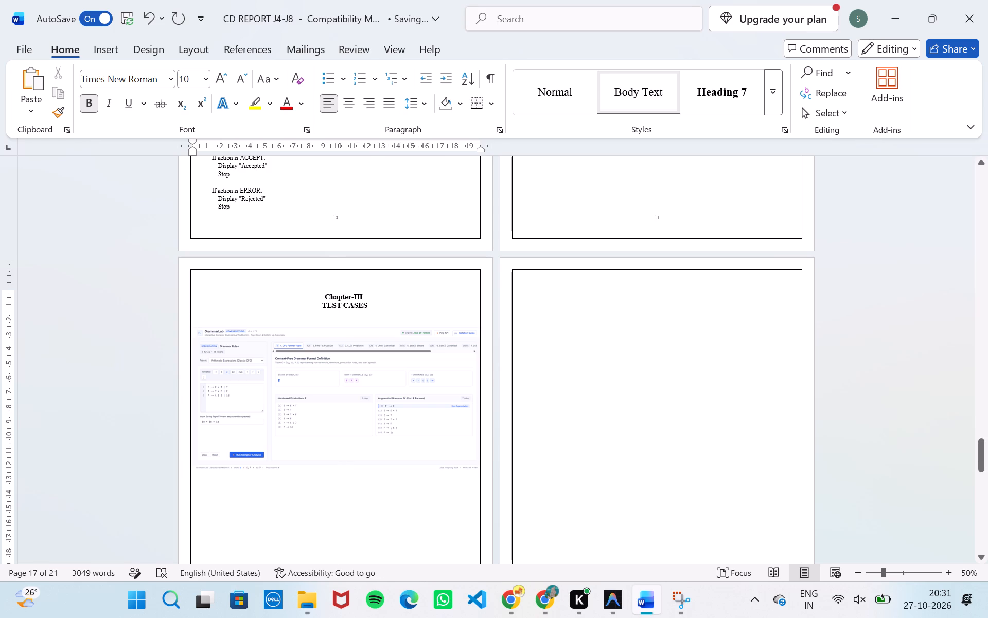
scroll(414, 484, down, 1)
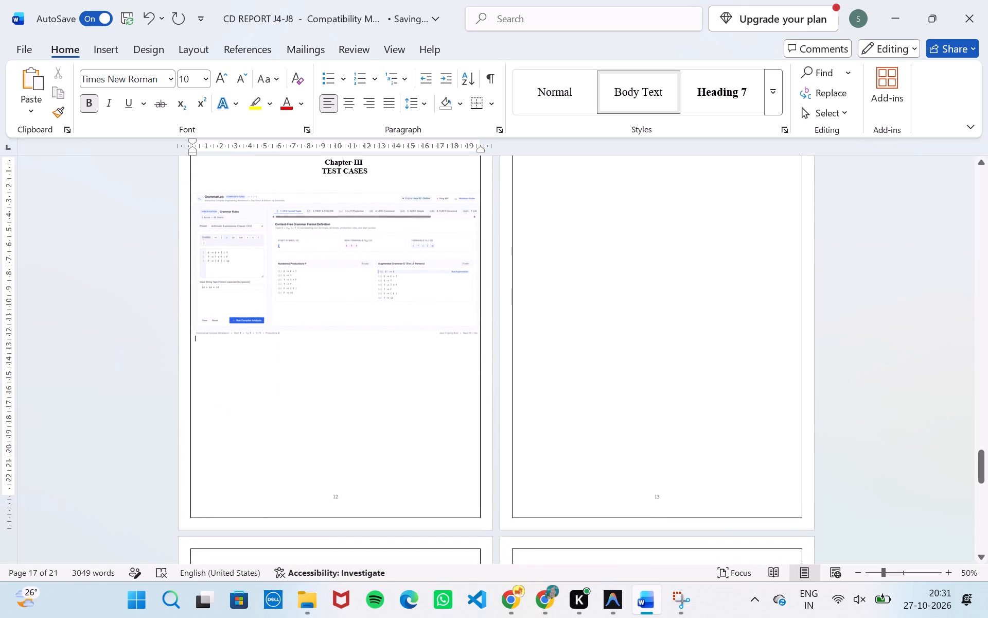
scroll(414, 484, down, 1)
key(Return)
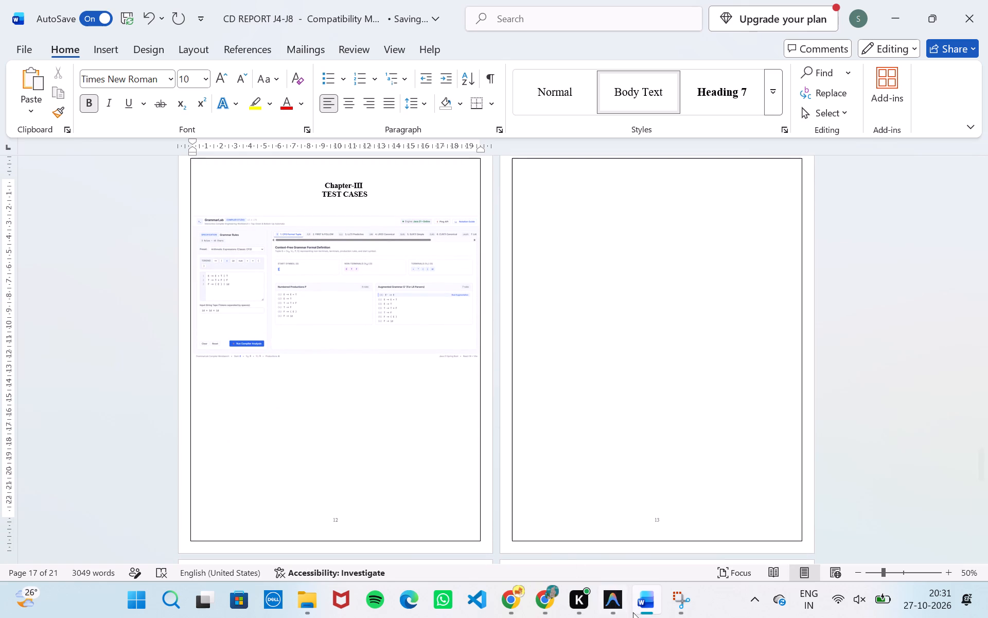
Switch to GrammarLab in Chrome, show the FIRST & FOLLOW results, capture the page content with Snipping Tool and copy the screenshot.
click(518, 598)
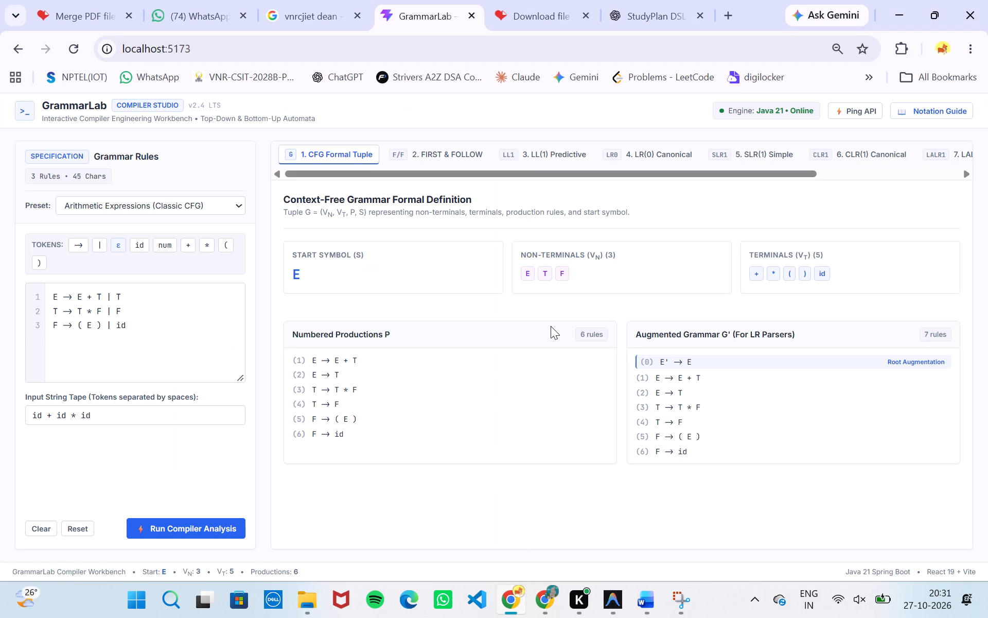
scroll(392, 431, up, 1)
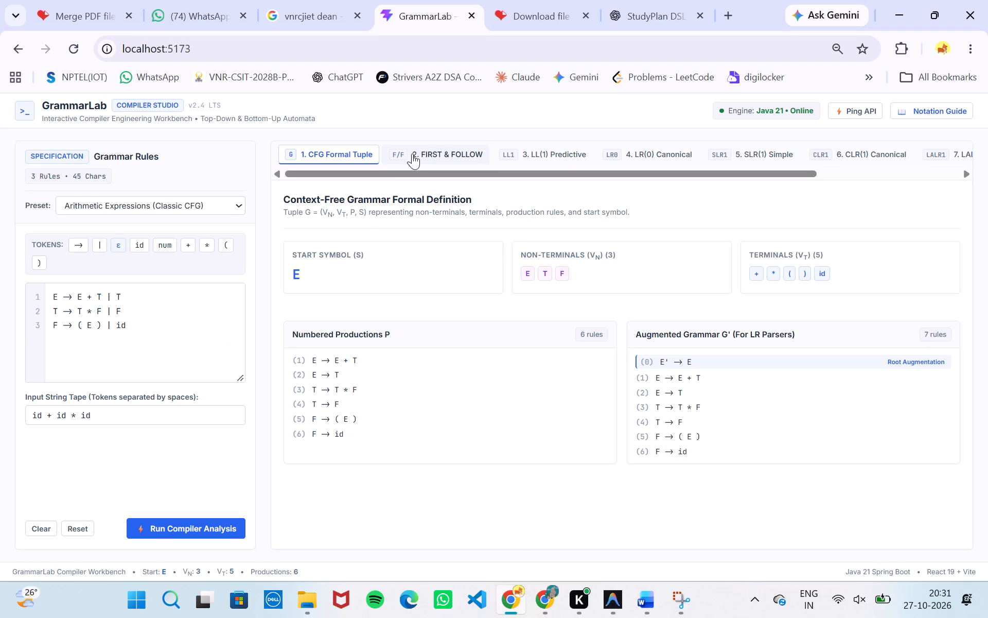
click(424, 153)
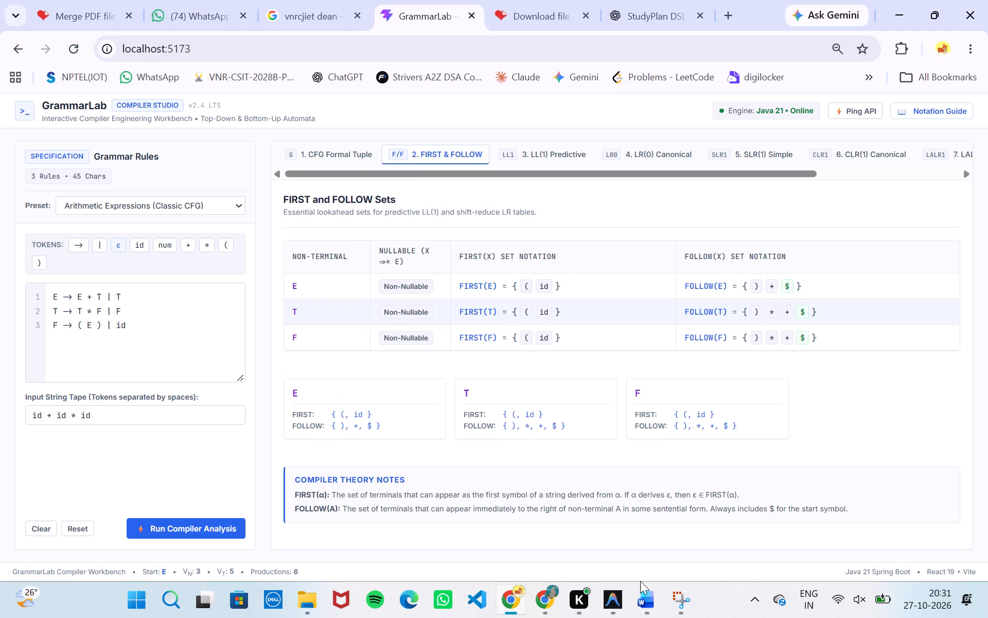
click(684, 613)
click(327, 250)
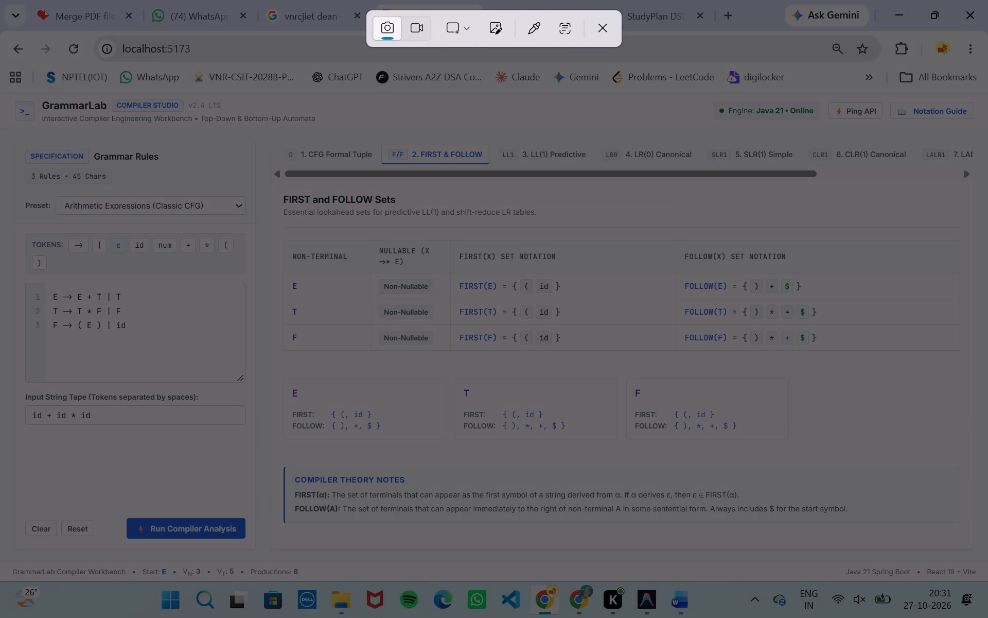
drag(0, 91, 987, 581)
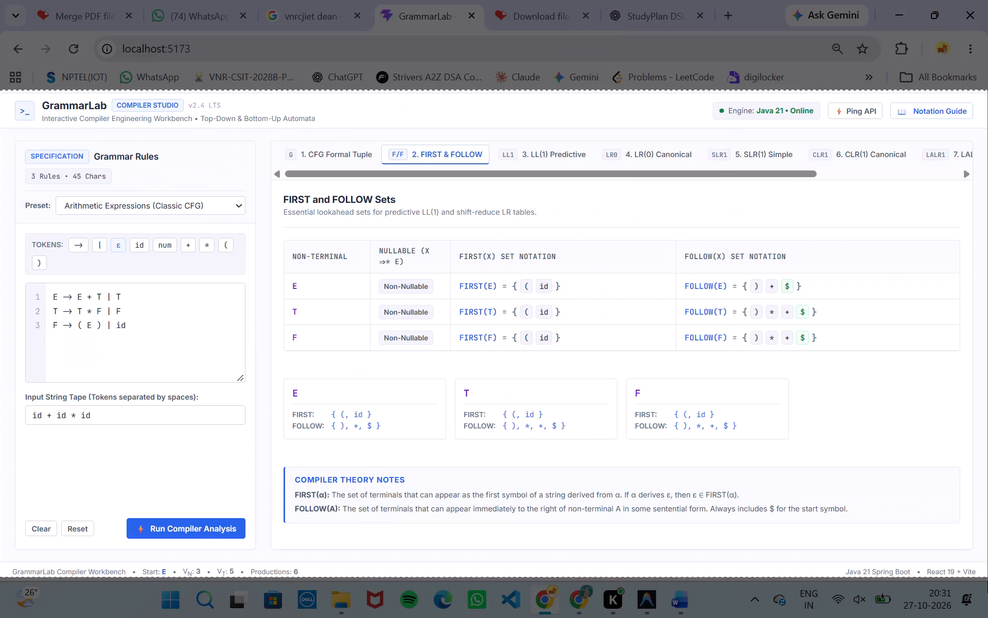
drag(987, 581, 987, 579)
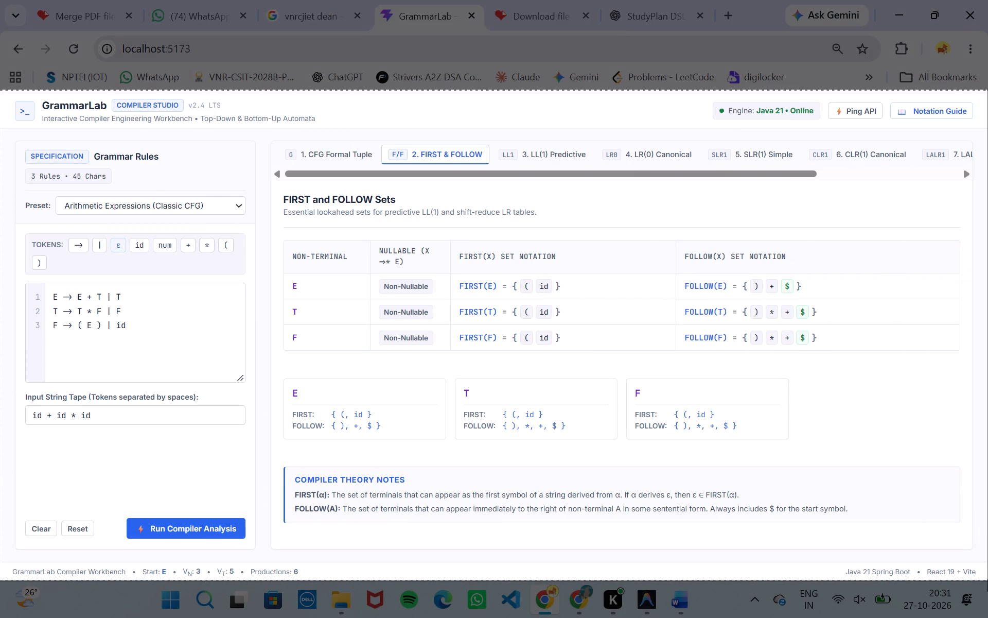
drag(987, 579, 987, 581)
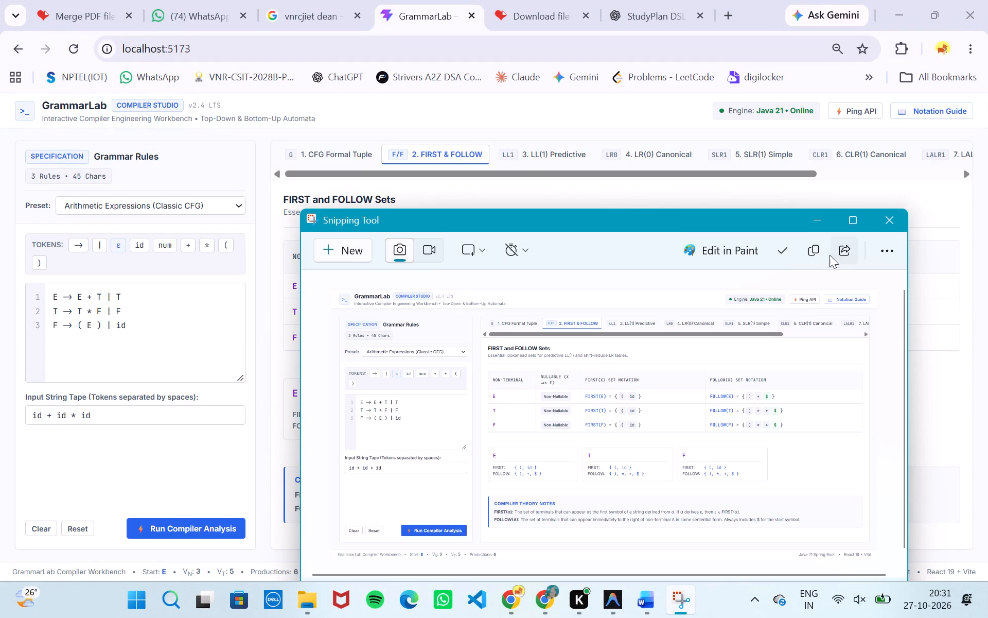
click(824, 254)
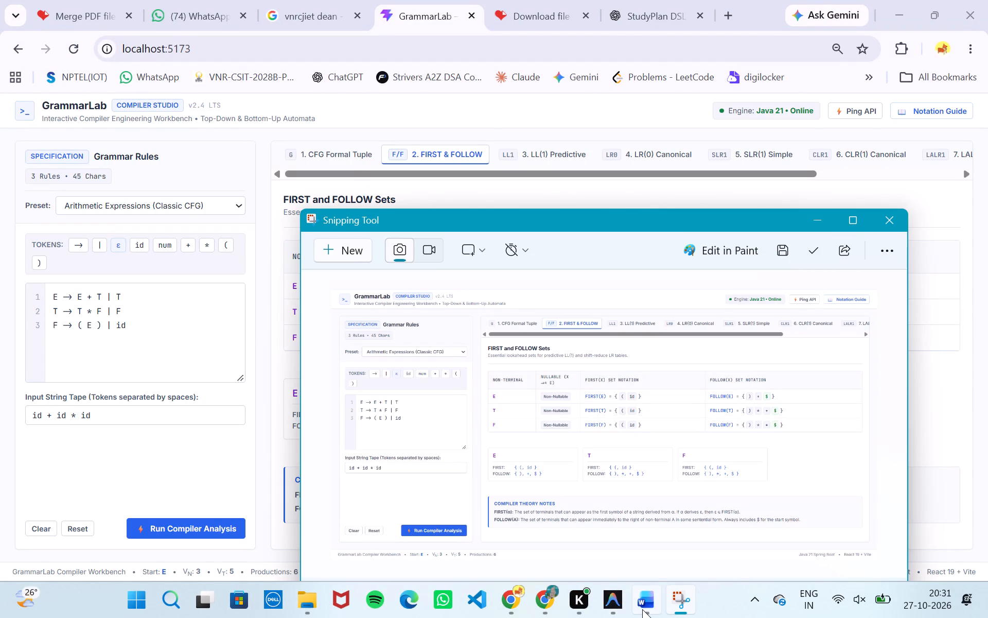
In the Word report, paste the FIRST & FOLLOW screenshot below the first one on the TEST CASES page and add a line break.
click(642, 609)
key(ctrl+v)
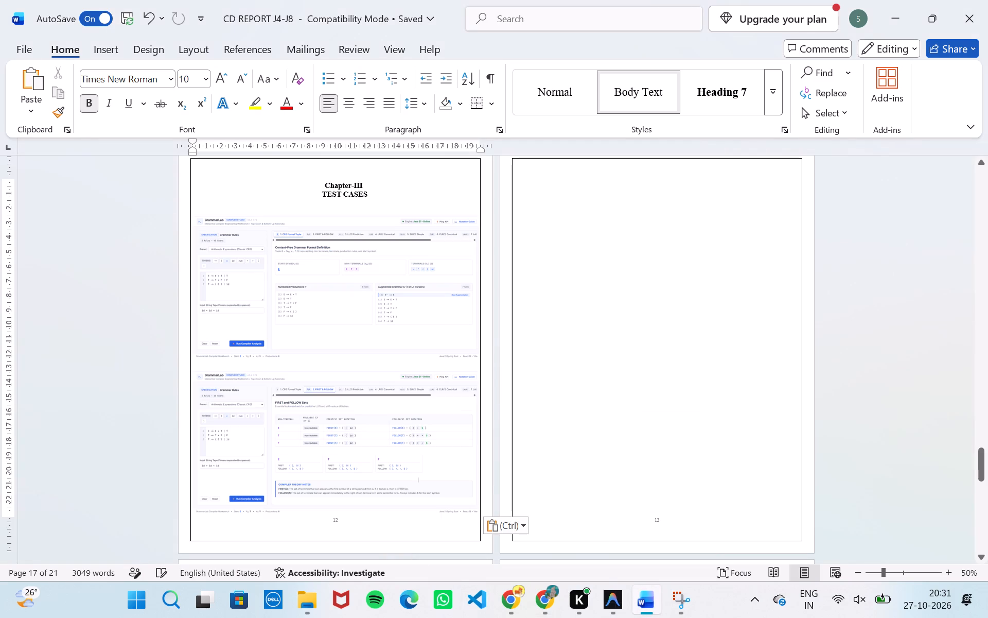
key(Return)
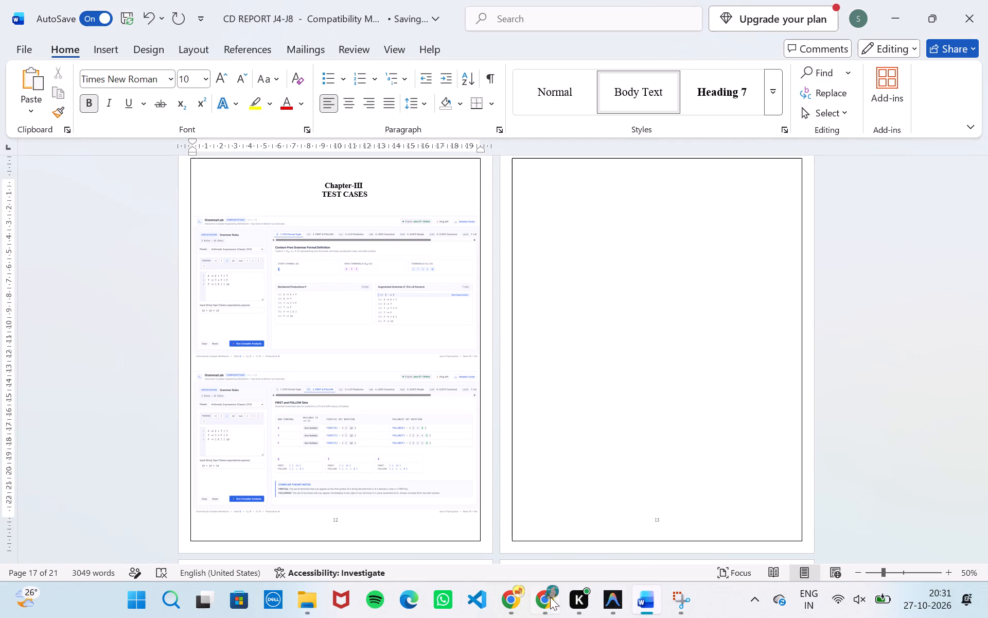
Switch to GrammarLab in Chrome, show the LL(1) Predictive results from the top, capture the page content with Snipping Tool and copy the screenshot.
click(520, 601)
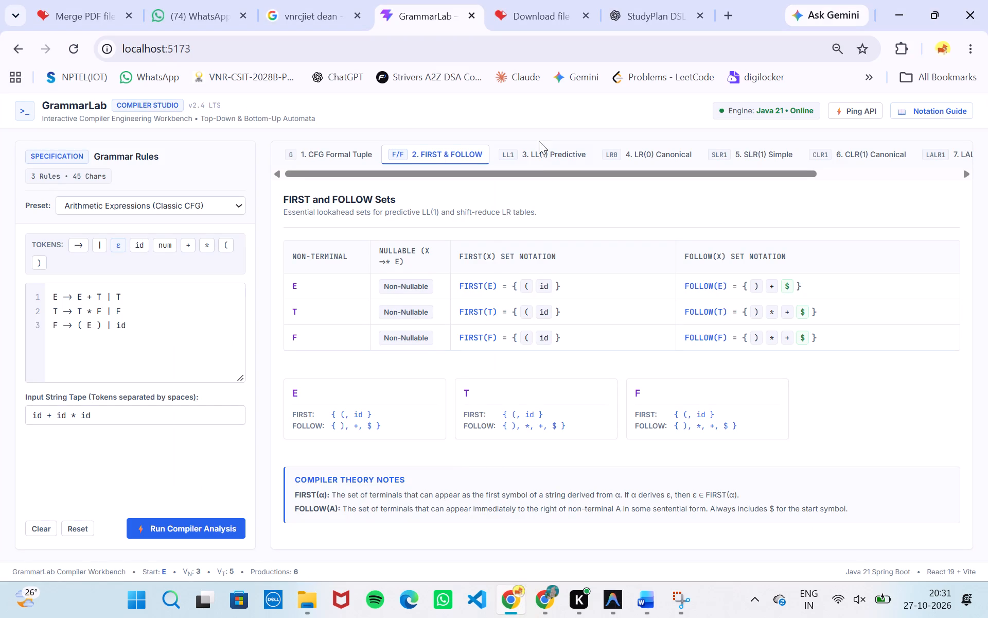
click(539, 149)
scroll(569, 423, down, 5)
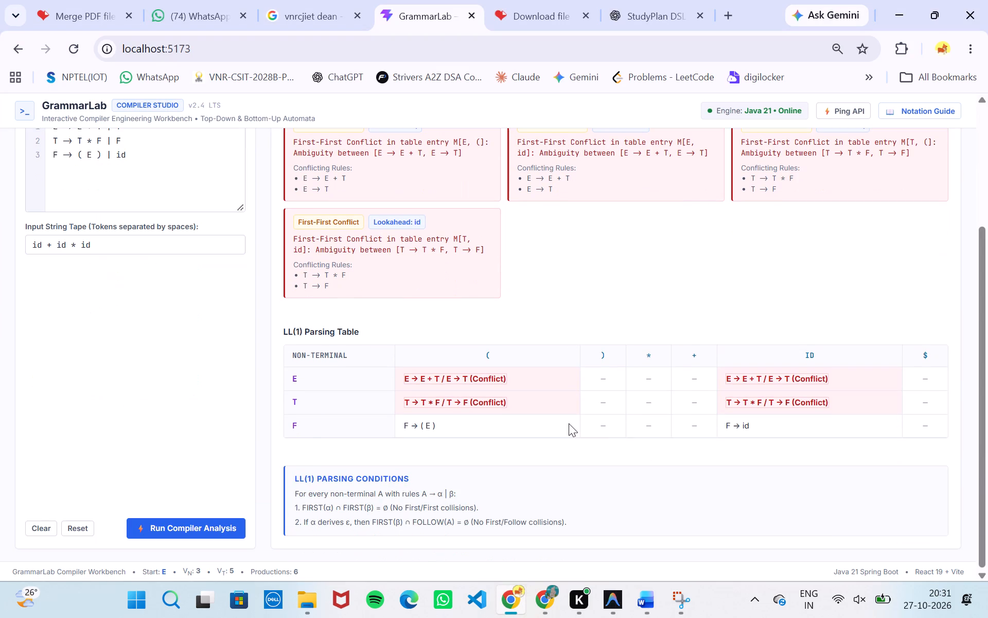
scroll(569, 423, down, 1)
scroll(569, 423, up, 6)
scroll(569, 423, down, 1)
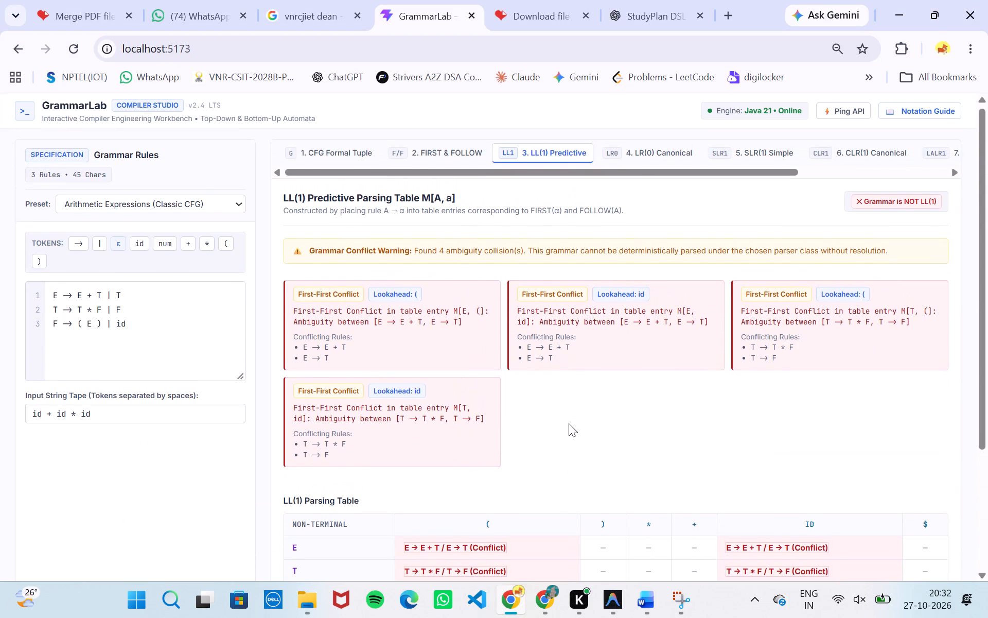
scroll(569, 423, down, 4)
scroll(569, 423, up, 1)
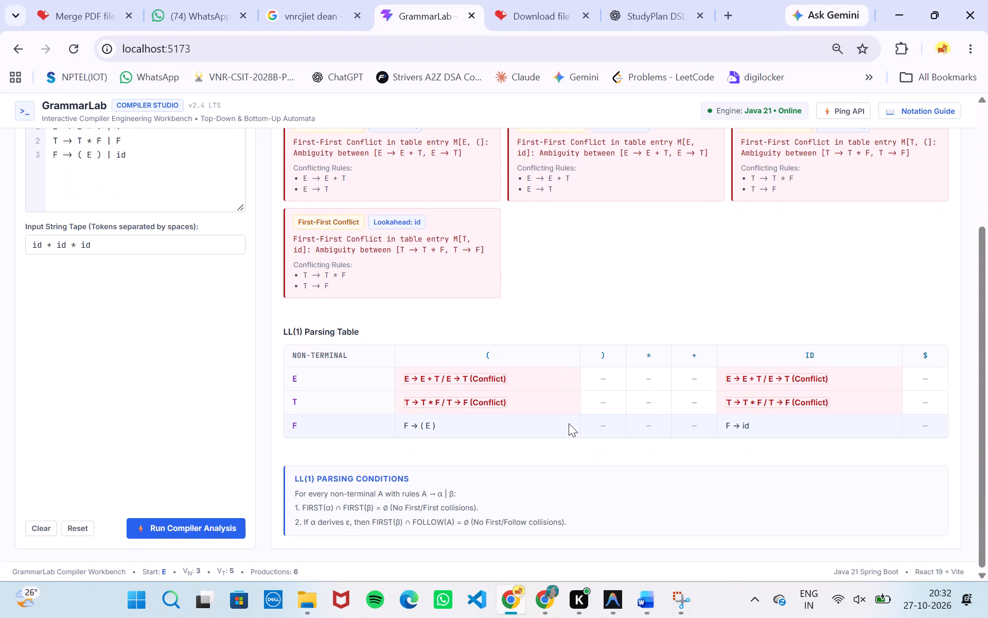
scroll(569, 423, up, 4)
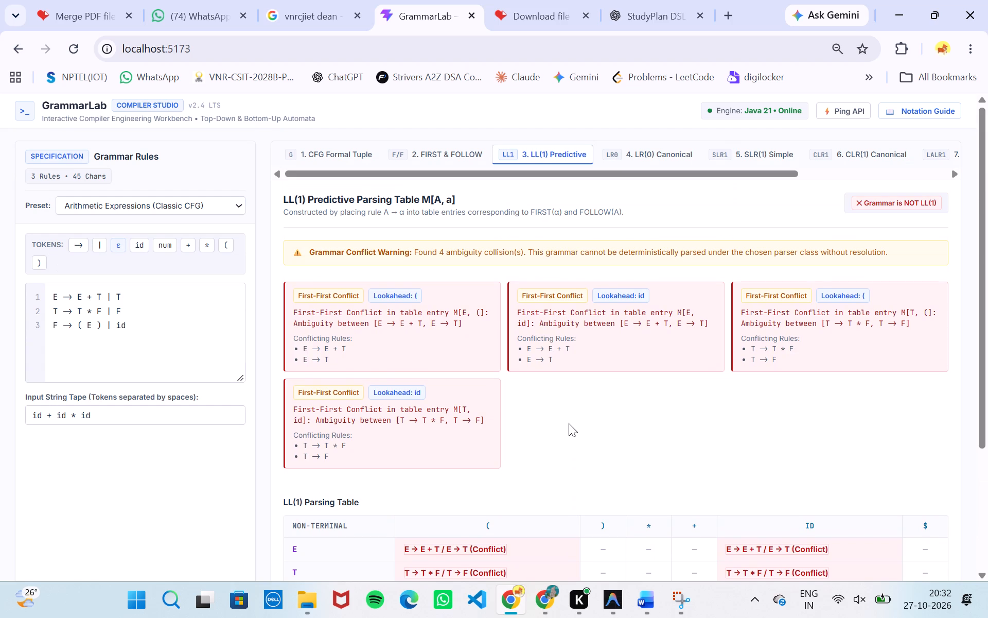
scroll(569, 423, up, 1)
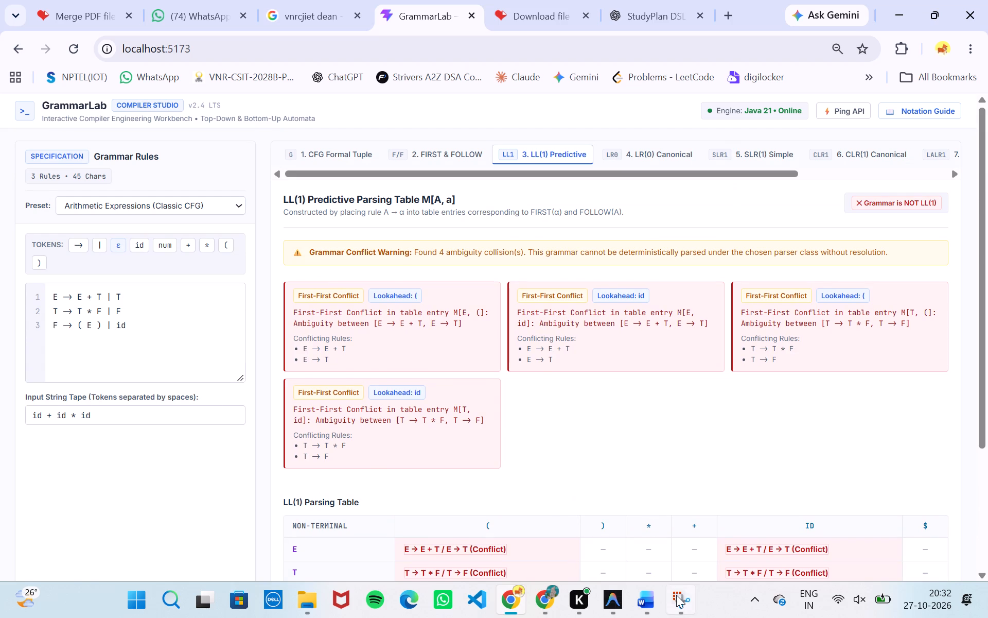
click(676, 595)
click(321, 253)
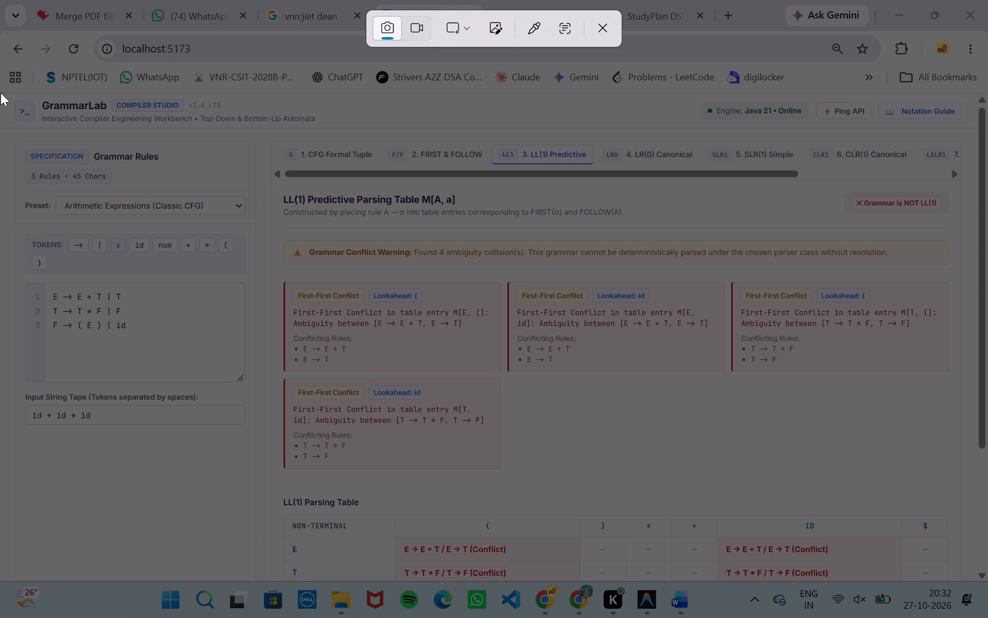
drag(0, 94, 987, 556)
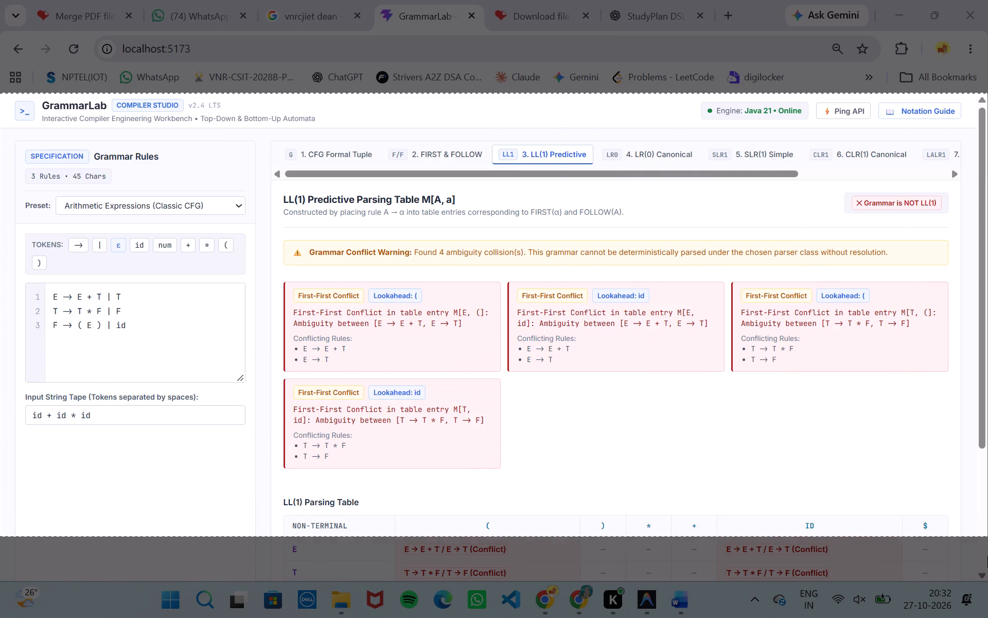
drag(987, 556, 986, 579)
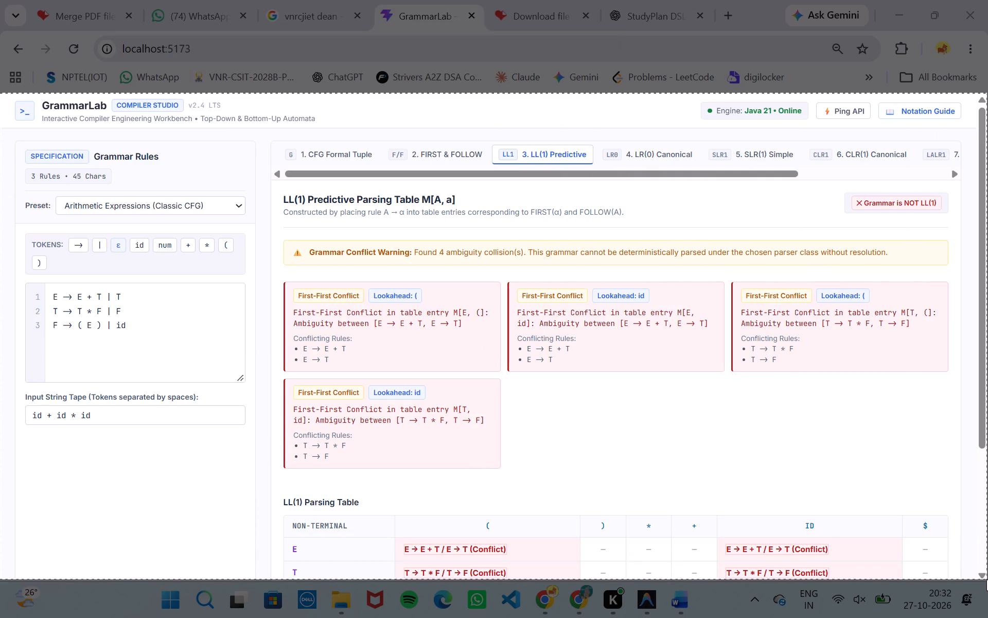
drag(986, 579, 986, 580)
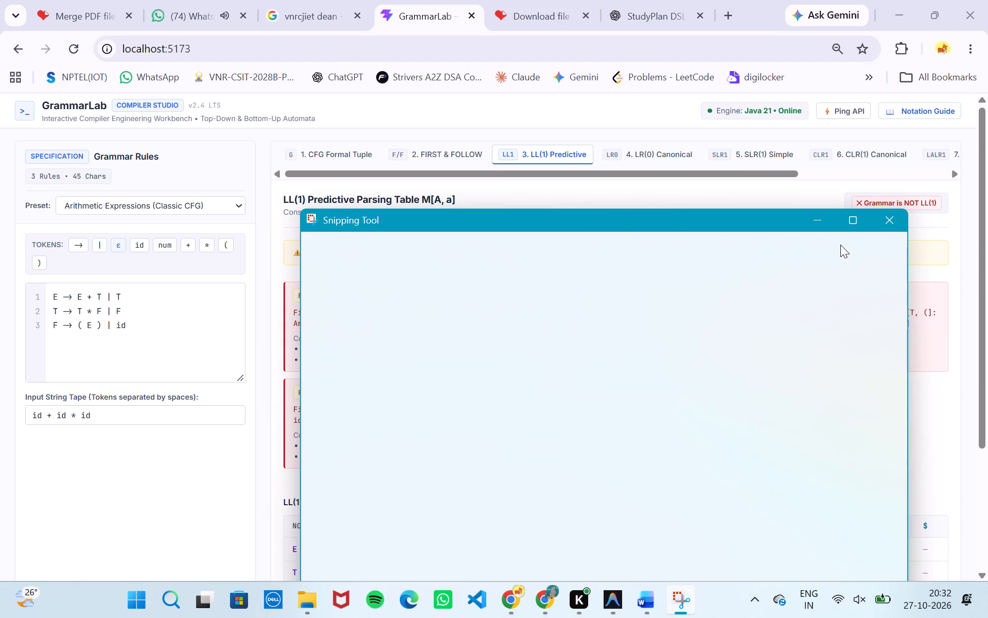
click(819, 252)
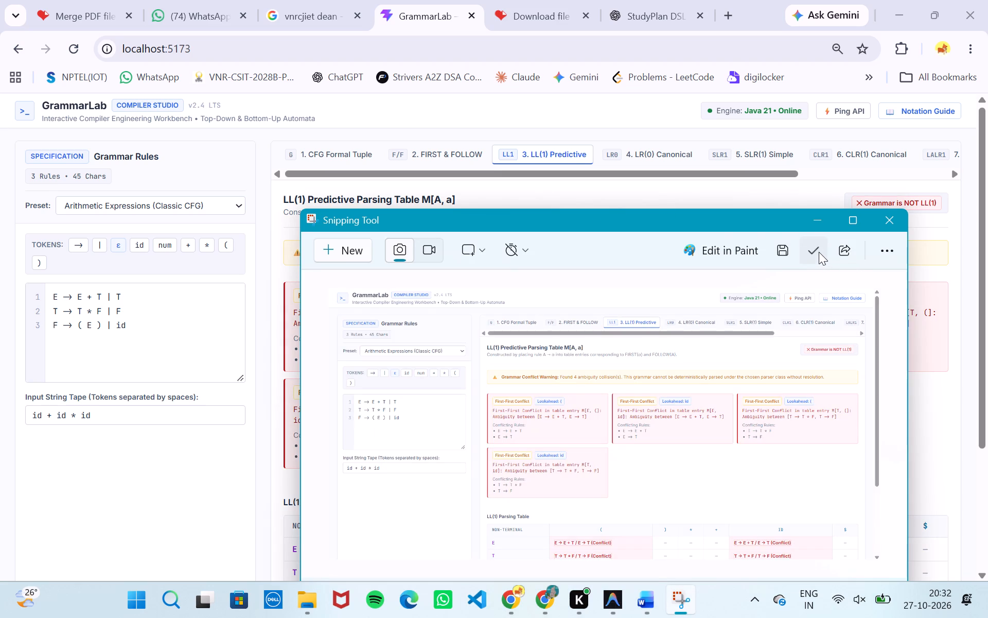
Switch to the Word report and paste the LL(1) Predictive screenshot at the top of blank page 13.
click(643, 596)
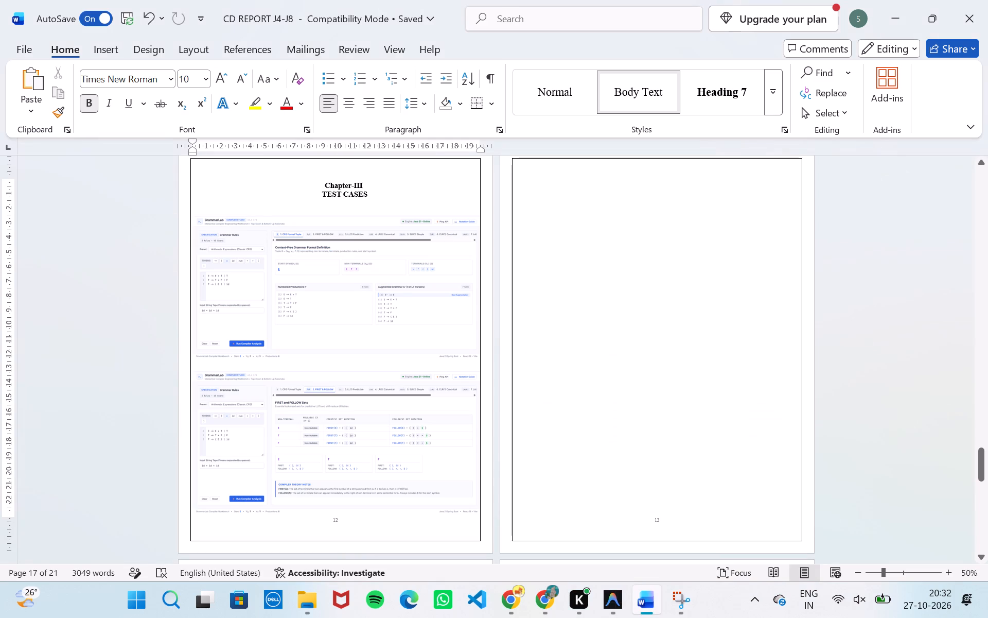
click(589, 190)
key(ctrl+v)
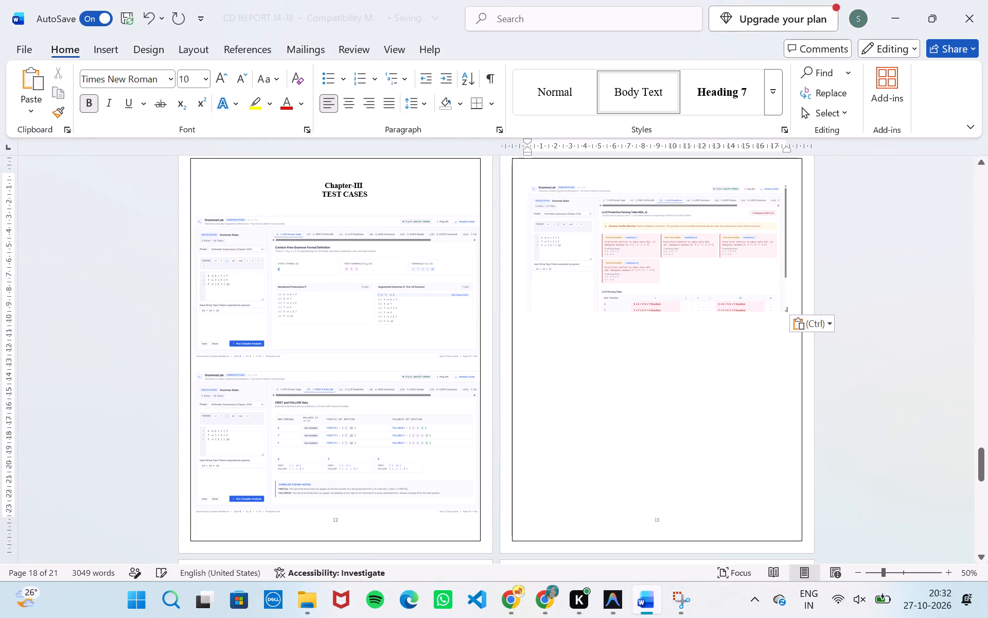
Extend the LL(1) screenshot's paragraph indents out to the page borders and enlarge the image to fill that width.
click(607, 224)
drag(607, 224, 597, 207)
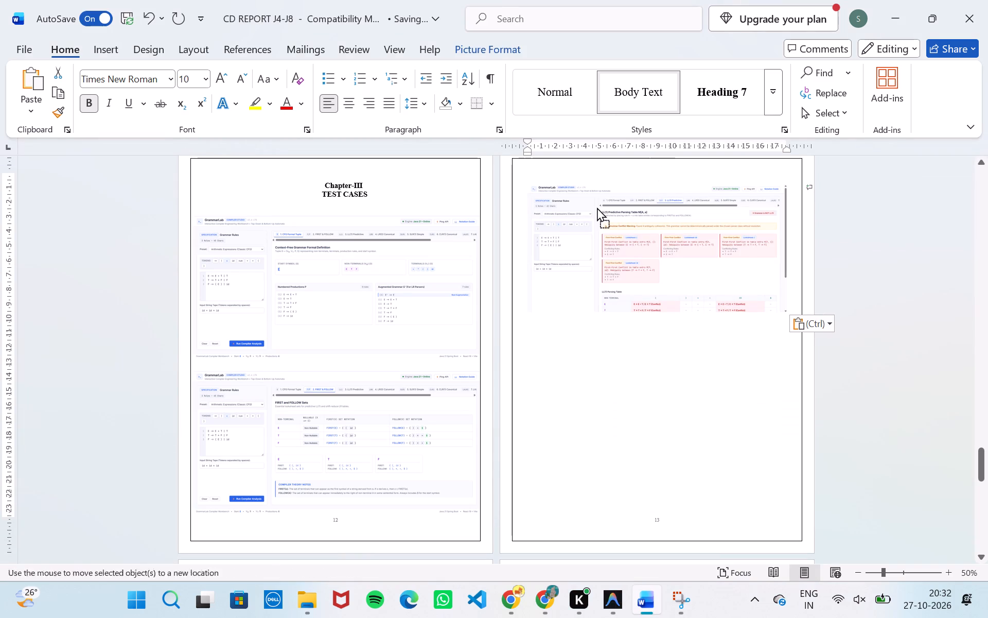
drag(597, 207, 589, 202)
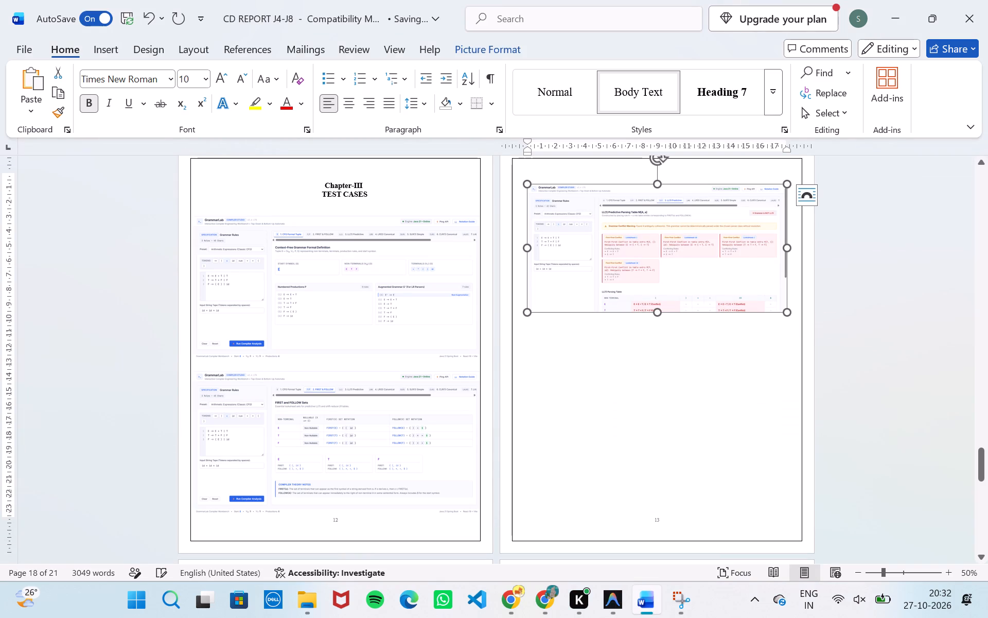
drag(526, 152, 513, 153)
drag(785, 152, 798, 154)
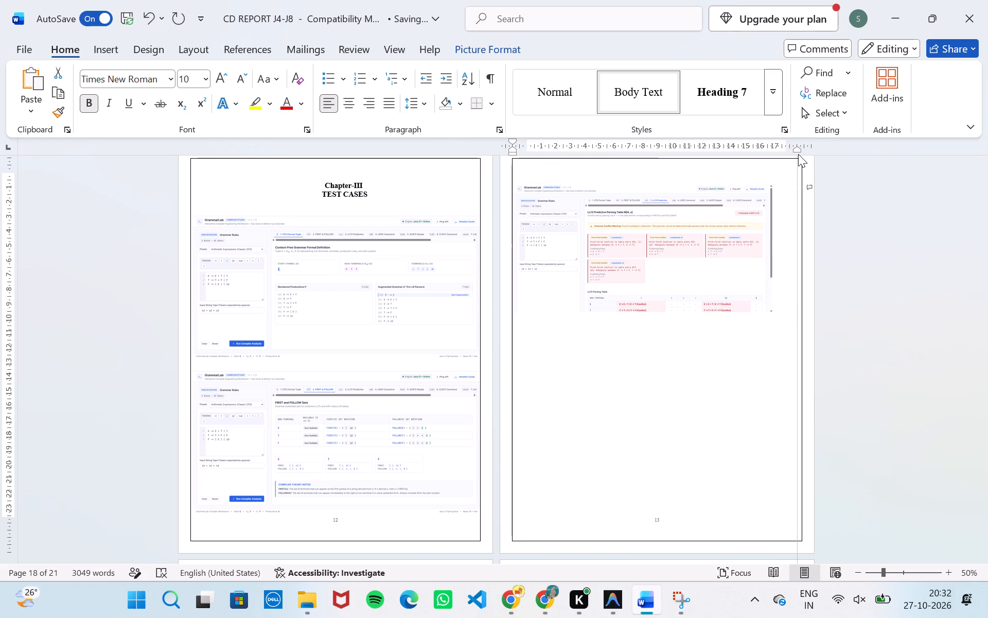
drag(798, 154, 800, 154)
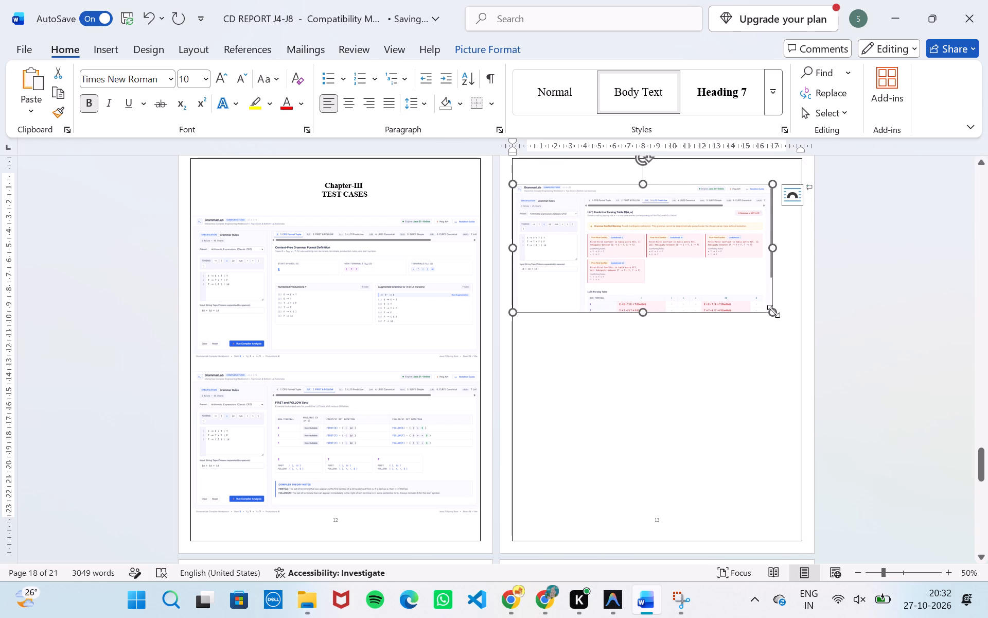
drag(773, 311, 802, 328)
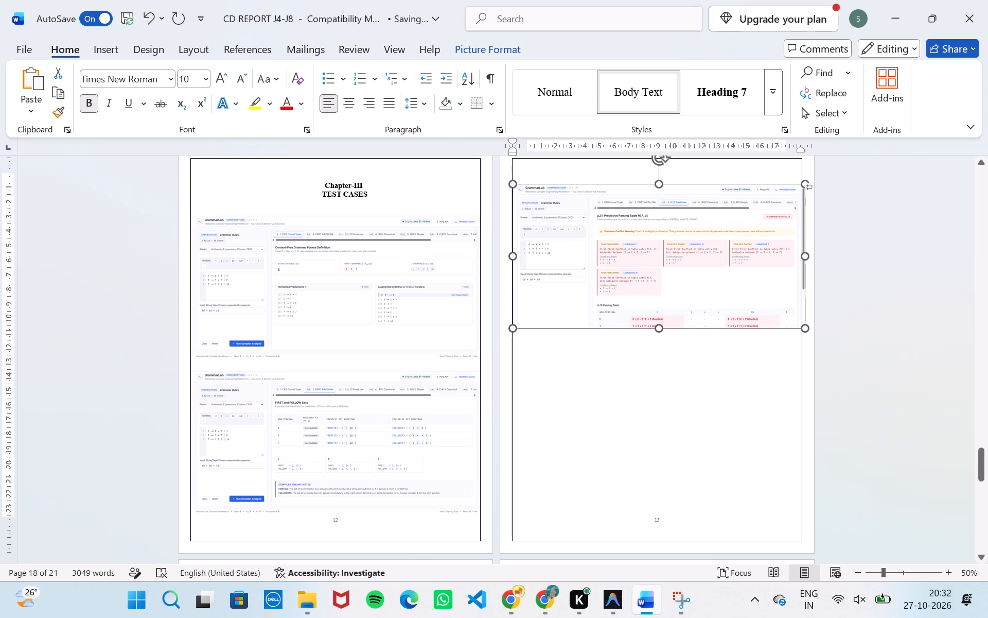
drag(802, 328, 799, 325)
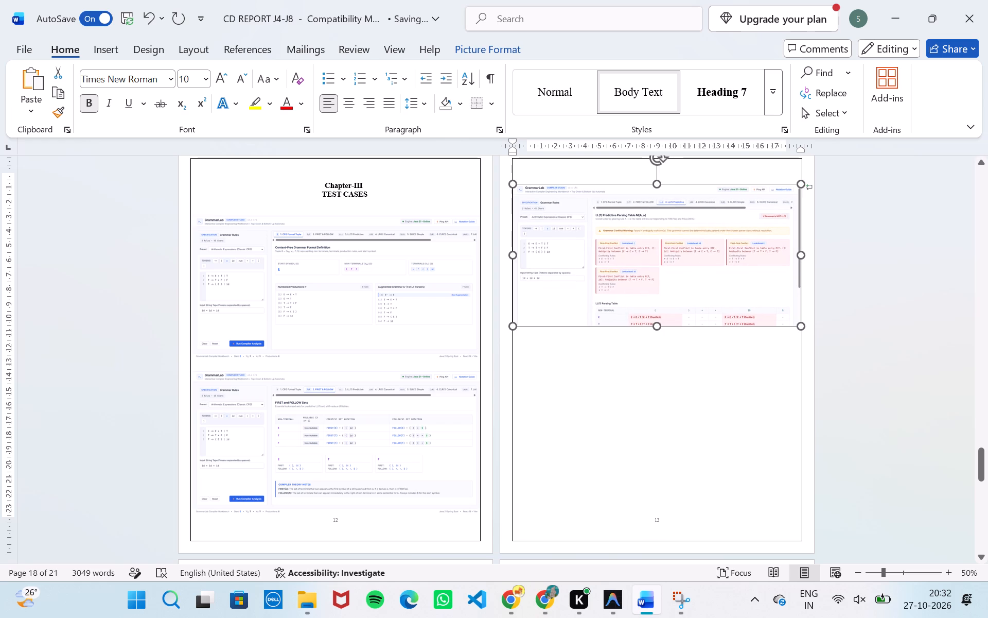
drag(799, 325, 798, 325)
click(835, 337)
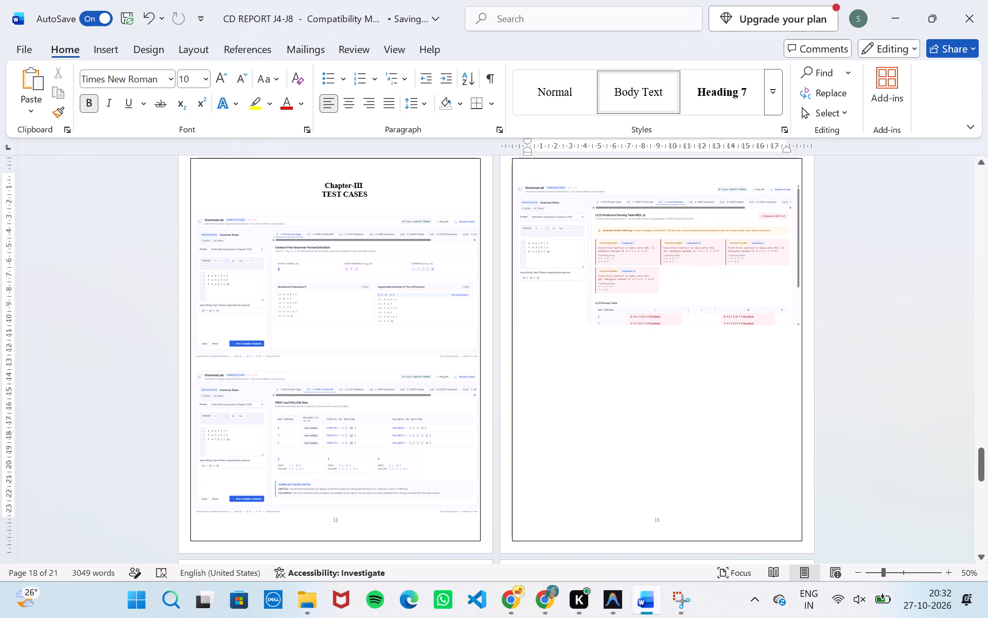
Position the insertion point on the blank line below the LL(1) screenshot on page 13.
click(691, 304)
key(Up)
key(Up)
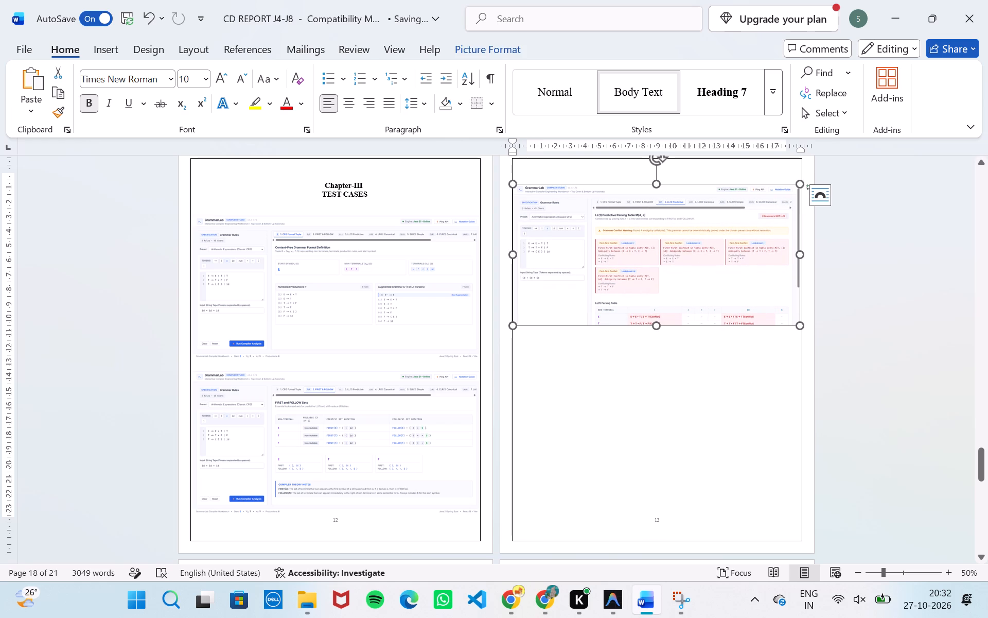
click(691, 371)
key(BackSpace)
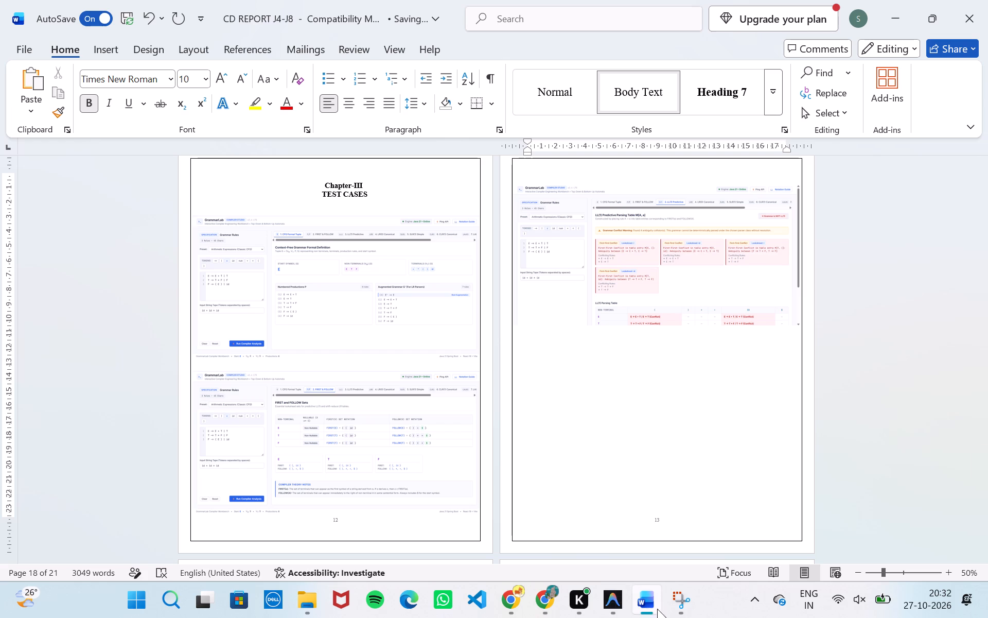
Switch to GrammarLab, show the LR(0) Canonical ACTION & GOTO Parsing Table, capture the page content with Snipping Tool and copy the screenshot.
click(682, 602)
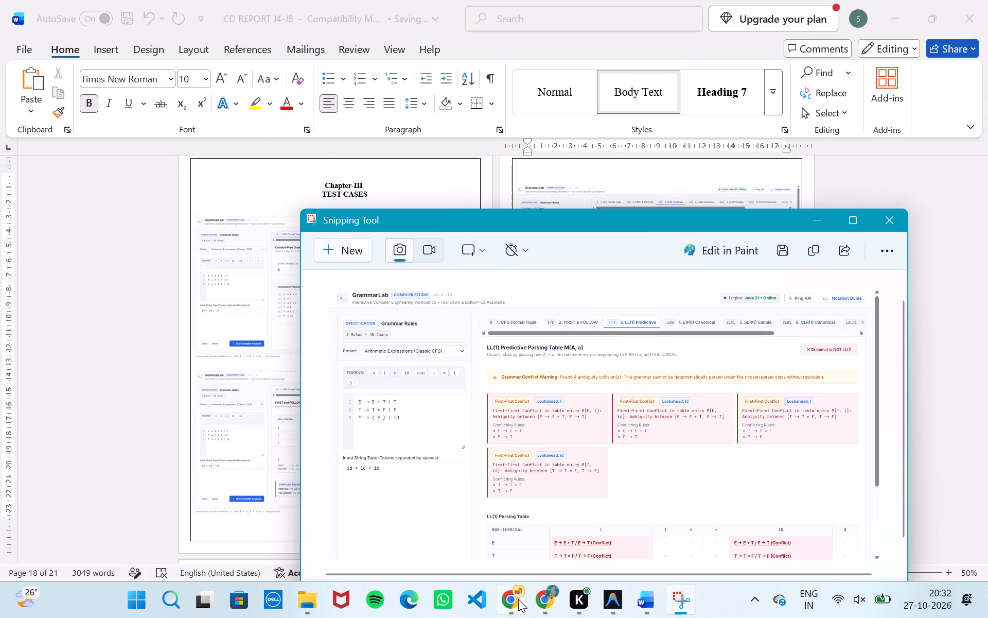
click(518, 599)
scroll(583, 438, up, 1)
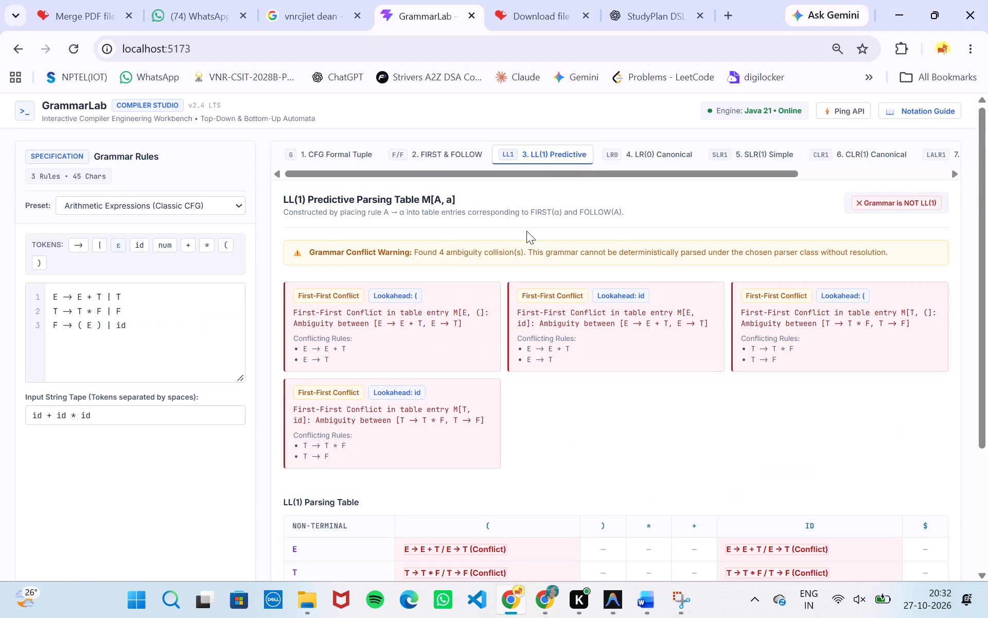
click(652, 150)
scroll(589, 497, down, 2)
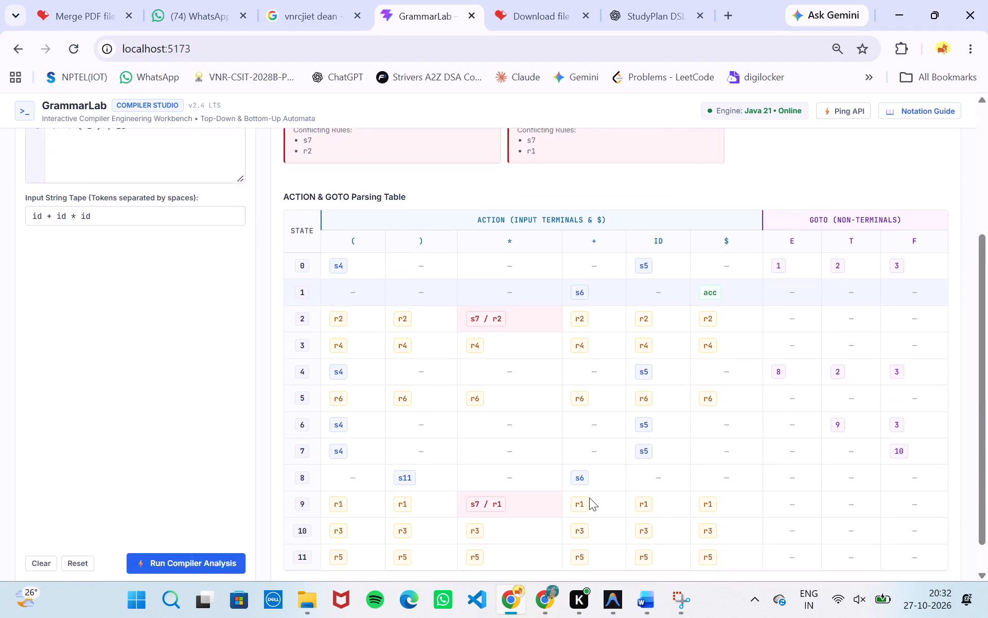
scroll(589, 497, down, 2)
click(669, 602)
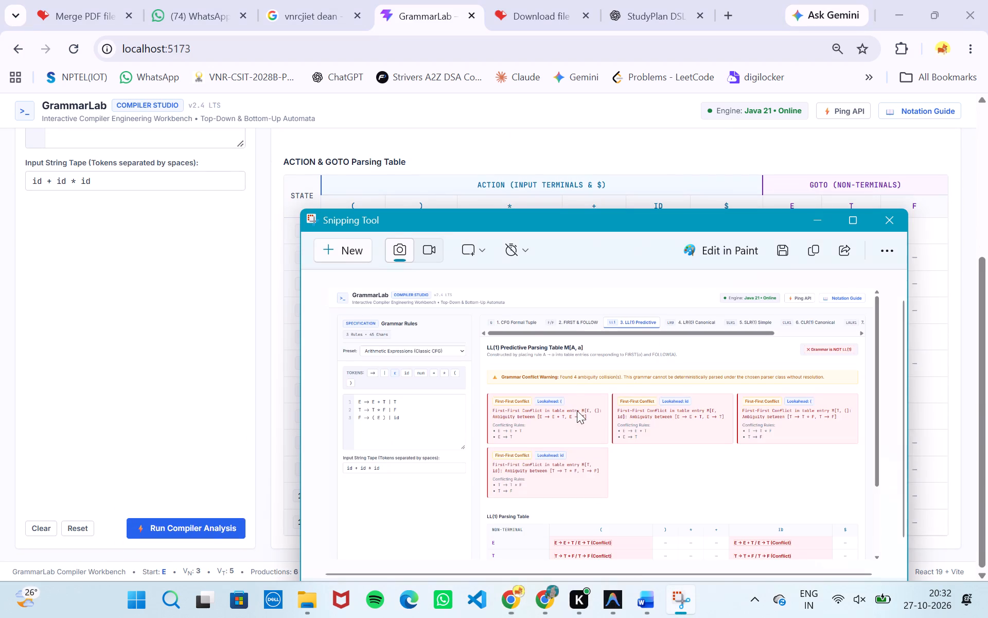
click(325, 248)
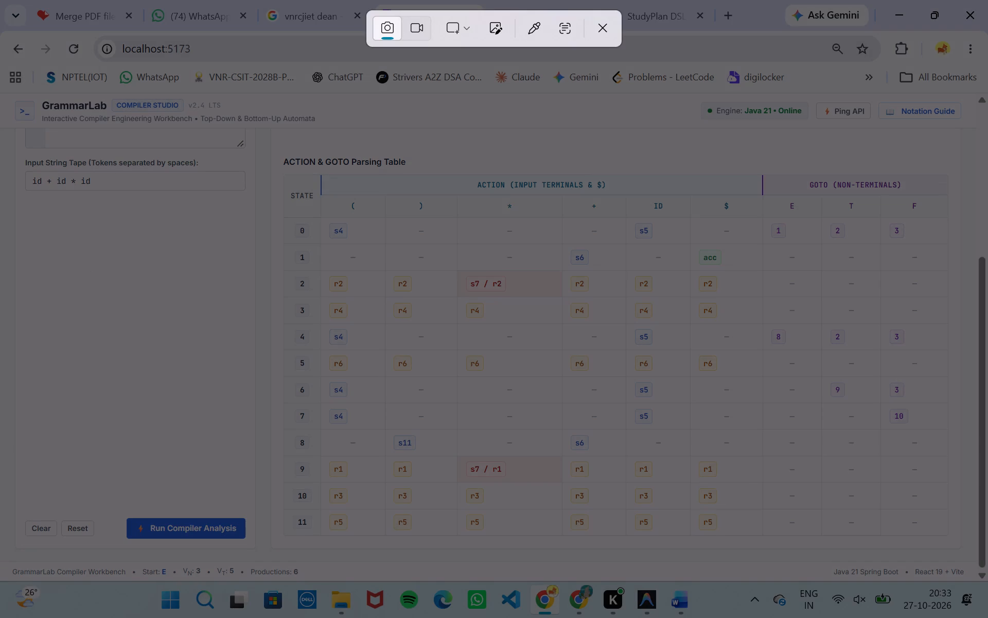
drag(0, 91, 987, 579)
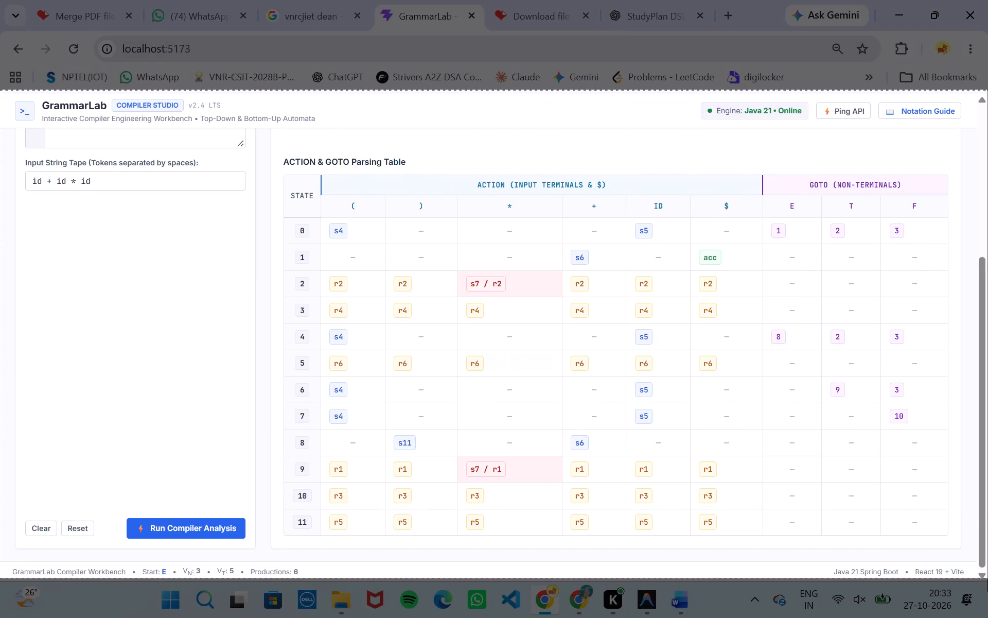
drag(987, 579, 987, 581)
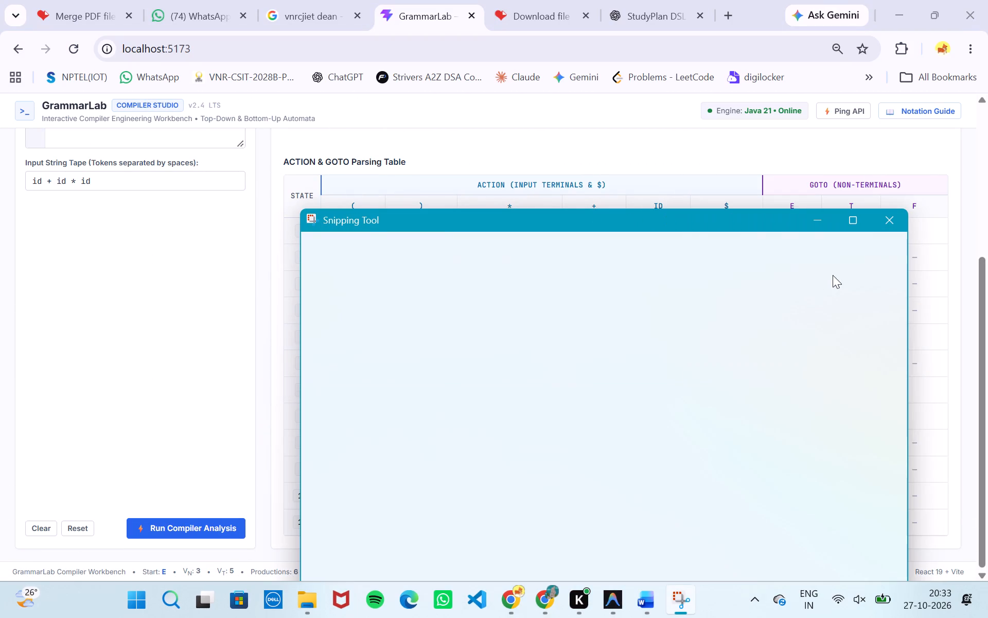
click(821, 252)
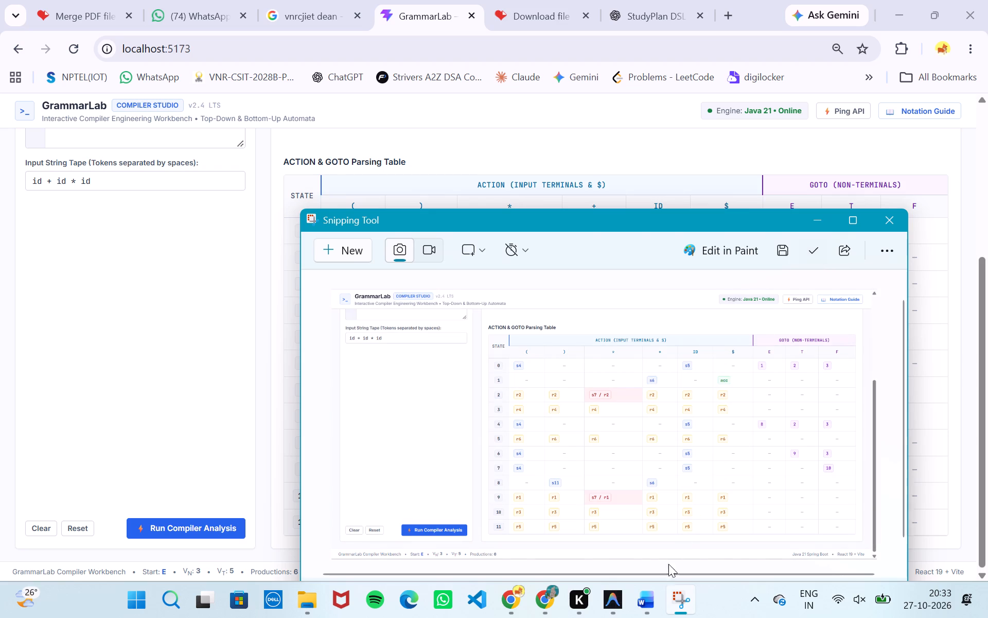
Switch to the Word report and paste the ACTION & GOTO table screenshot below the LL(1) image on page 13.
click(644, 602)
key(ctrl+v)
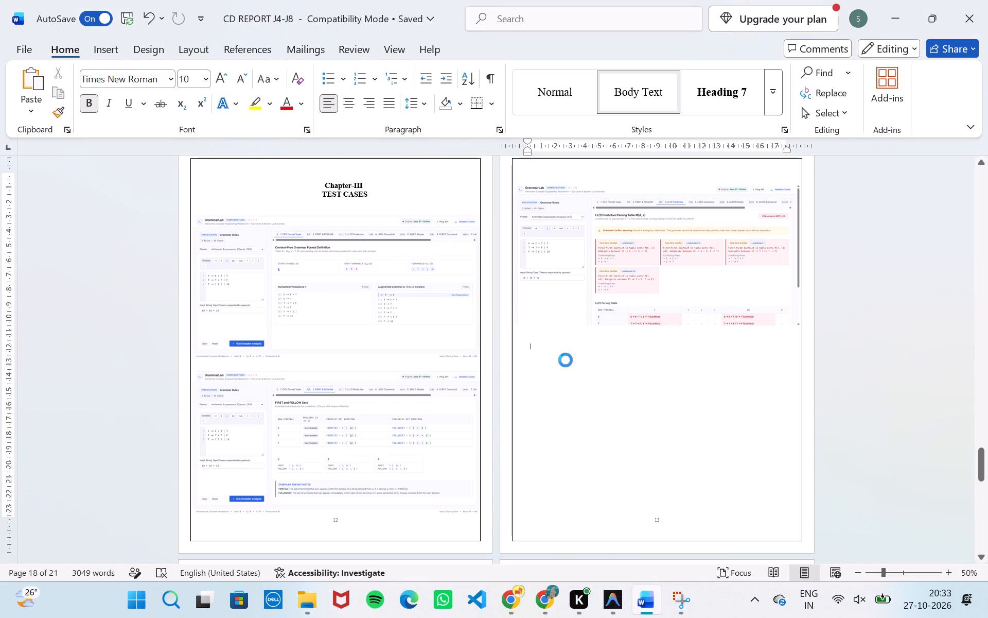
Extend the pasted ACTION & GOTO screenshot's paragraph indents out to the page borders and enlarge the image to fill that width.
click(566, 360)
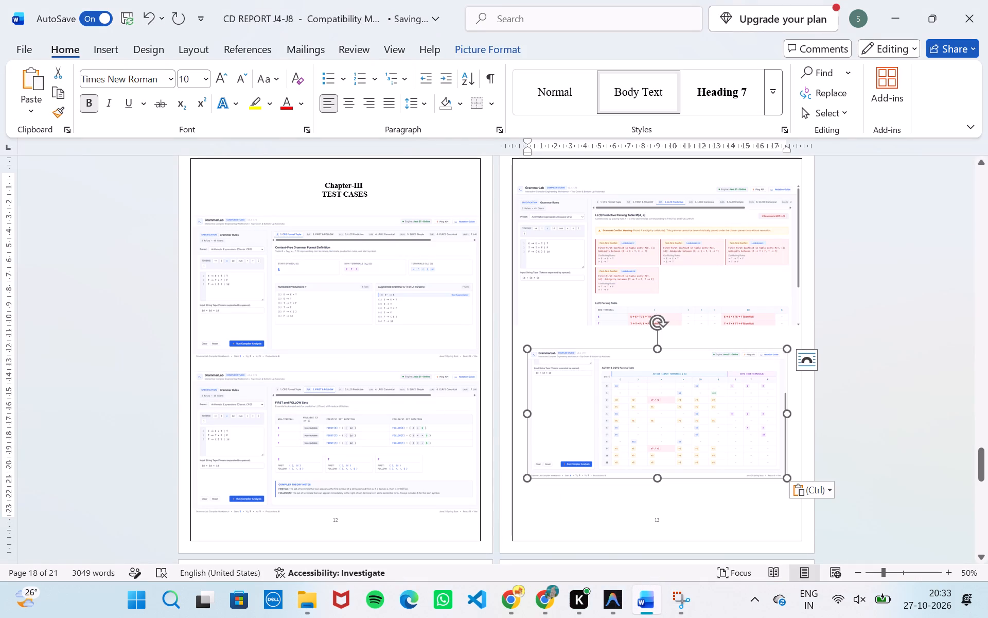
drag(526, 153, 515, 154)
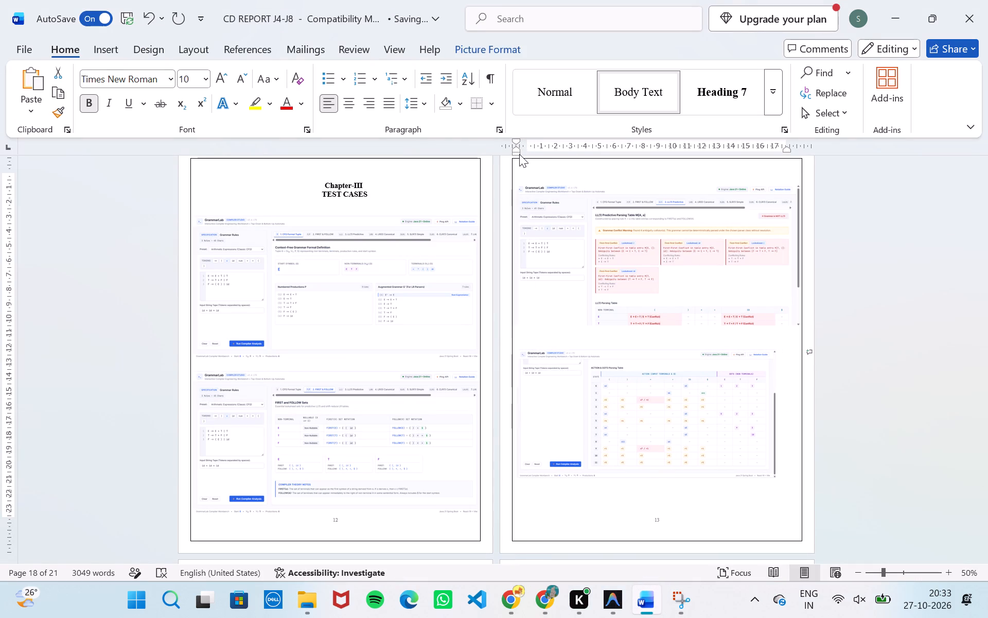
drag(787, 152, 788, 152)
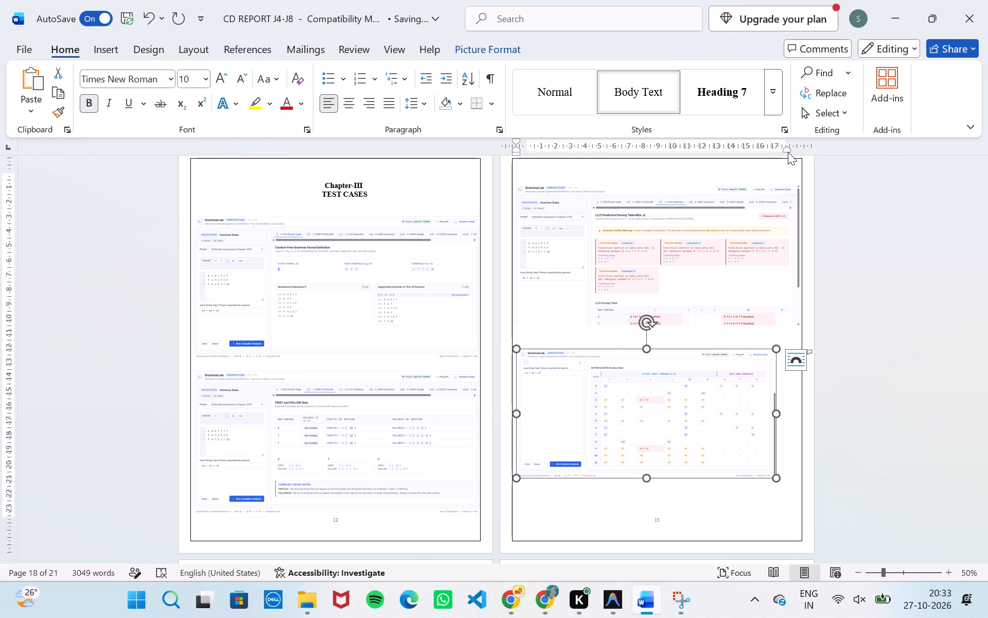
drag(788, 152, 801, 153)
drag(778, 478, 791, 490)
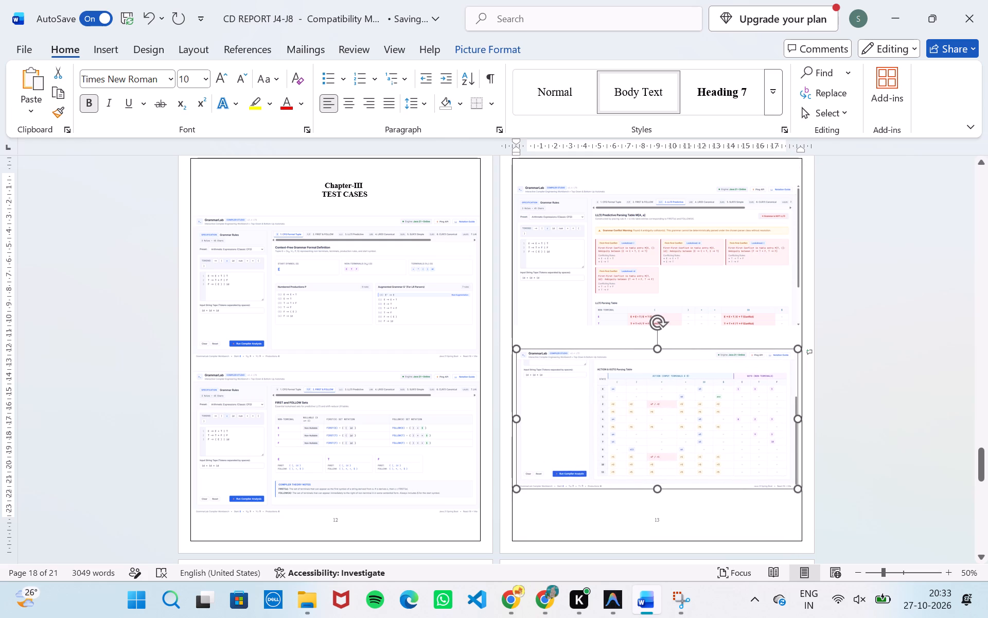
drag(791, 490, 793, 493)
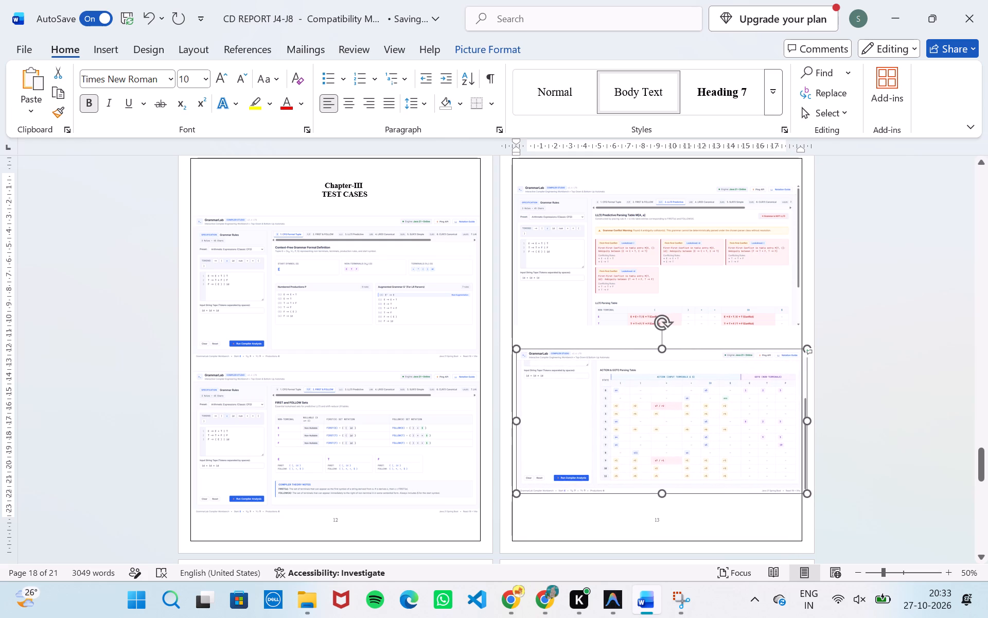
drag(793, 493, 791, 490)
click(891, 465)
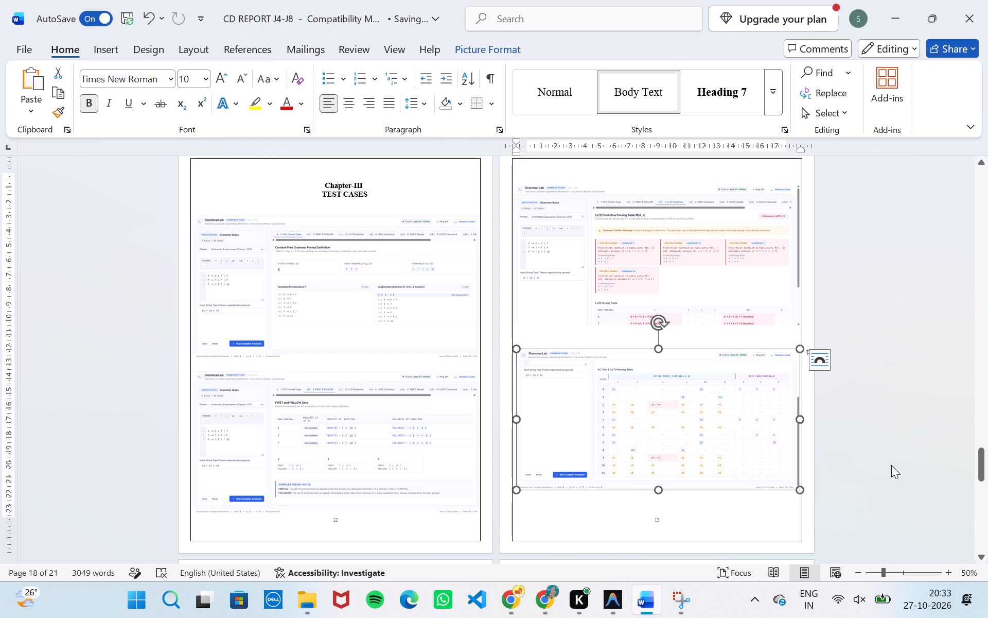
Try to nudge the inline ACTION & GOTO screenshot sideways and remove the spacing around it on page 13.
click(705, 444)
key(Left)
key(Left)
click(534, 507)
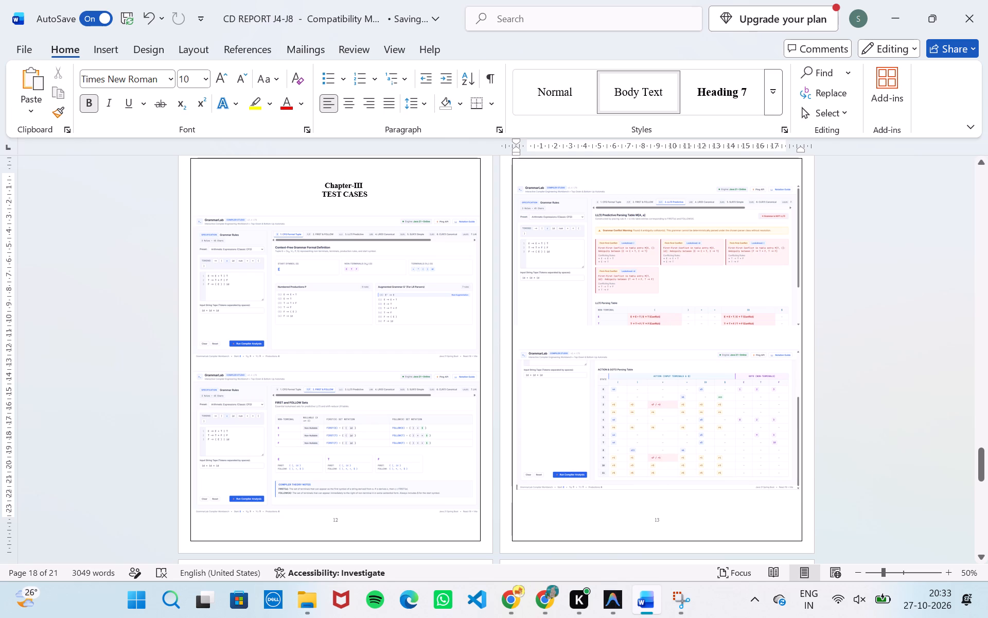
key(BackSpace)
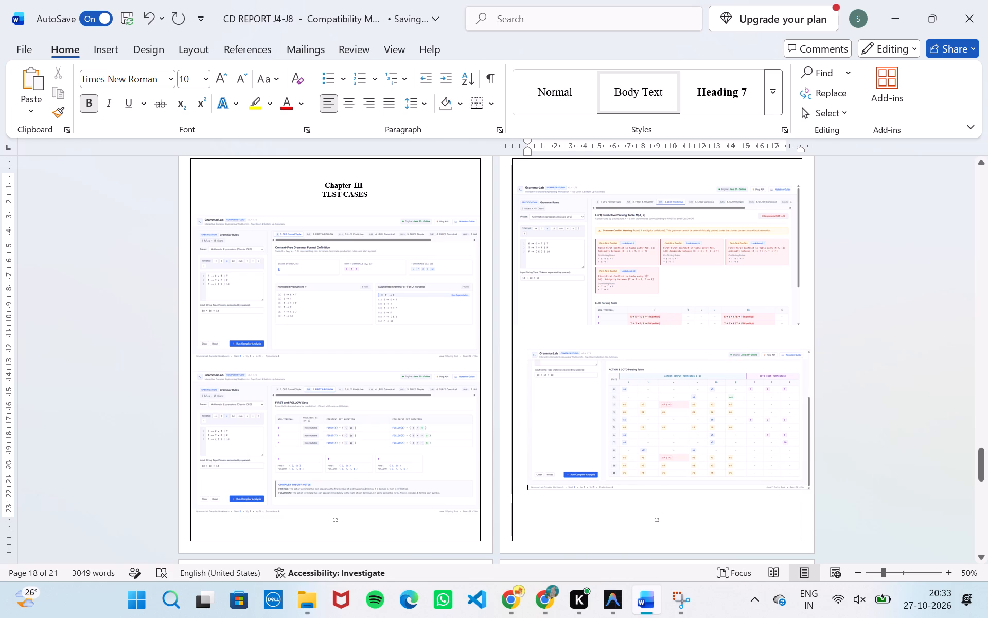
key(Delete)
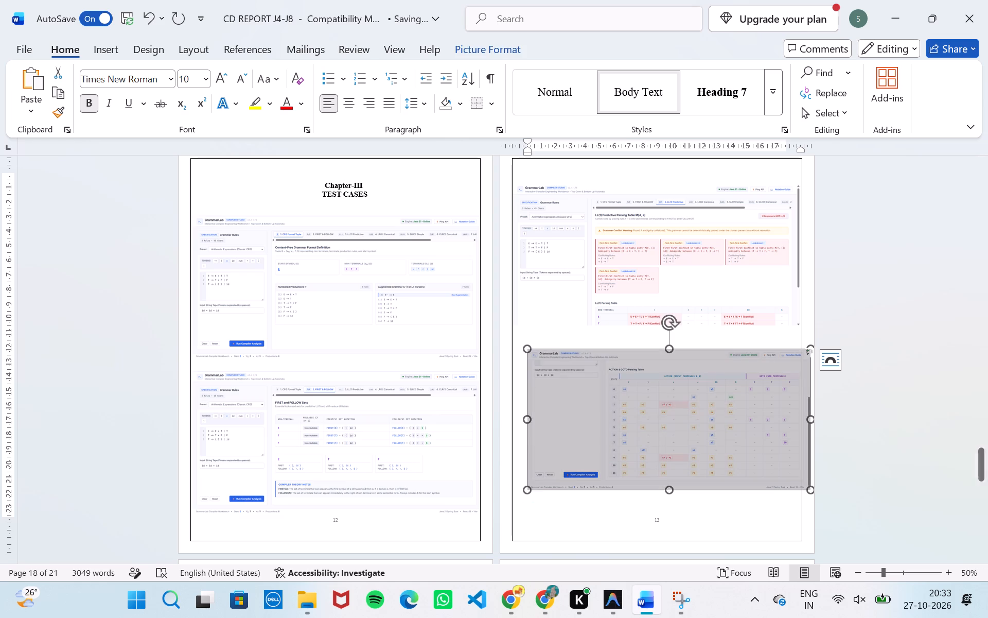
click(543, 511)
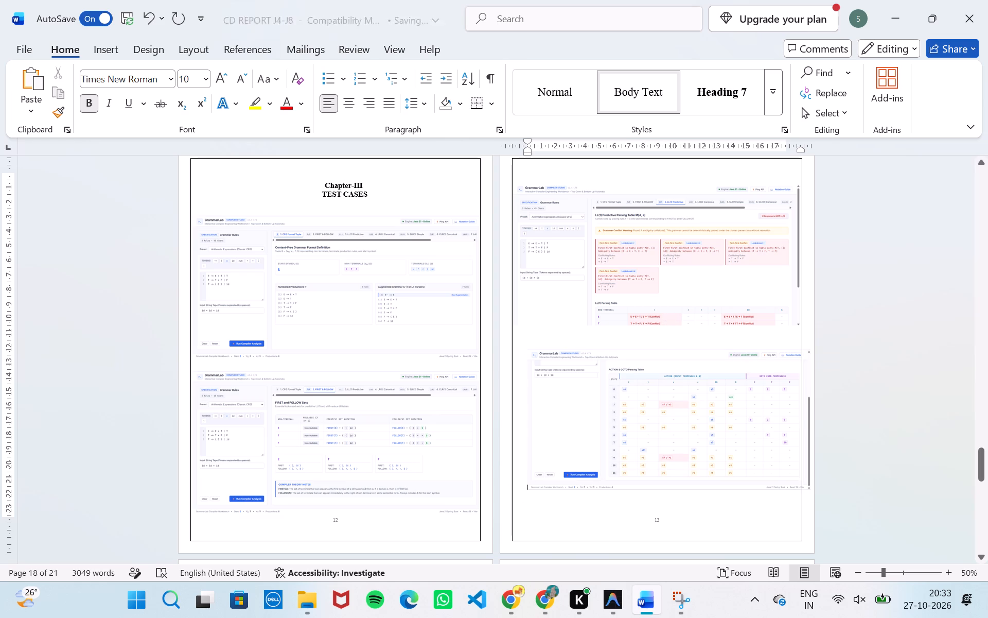
Set the ACTION & GOTO screenshot to In Front of Text and position it within the page borders, slightly lower beneath the LL(1) image.
click(582, 469)
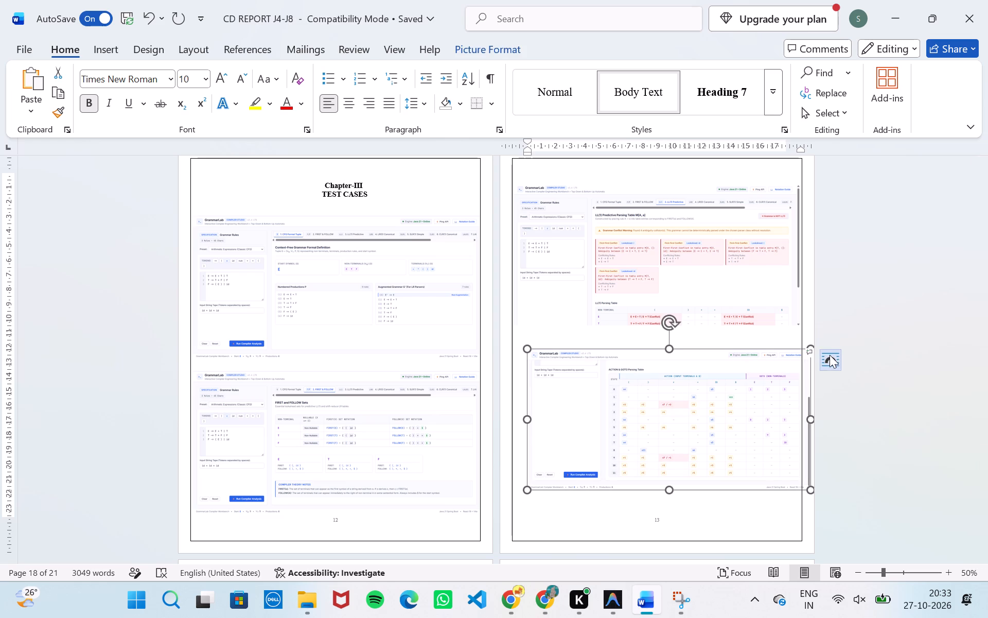
click(830, 355)
click(943, 476)
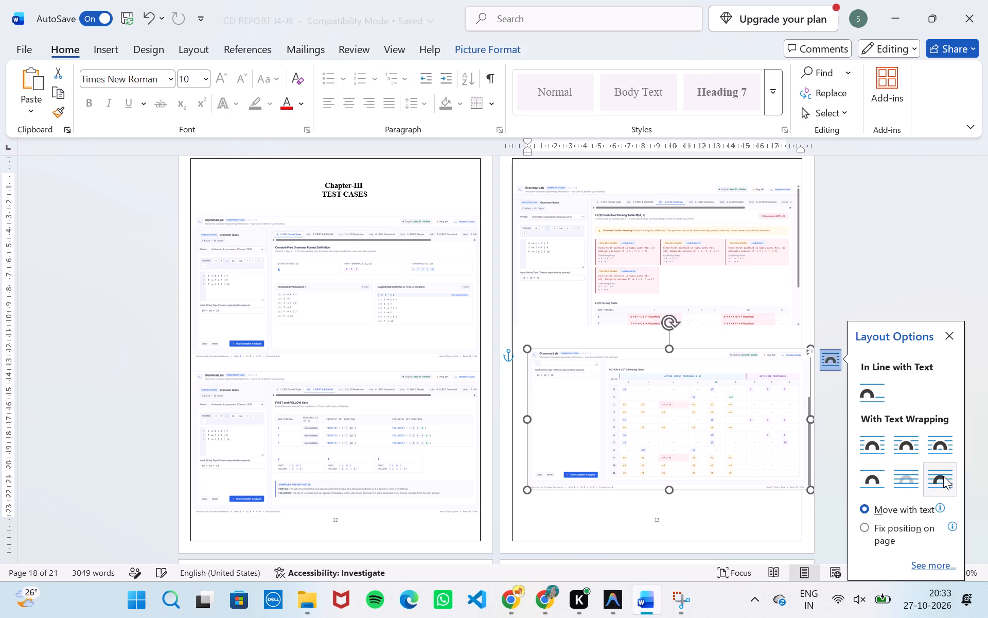
drag(711, 401, 696, 416)
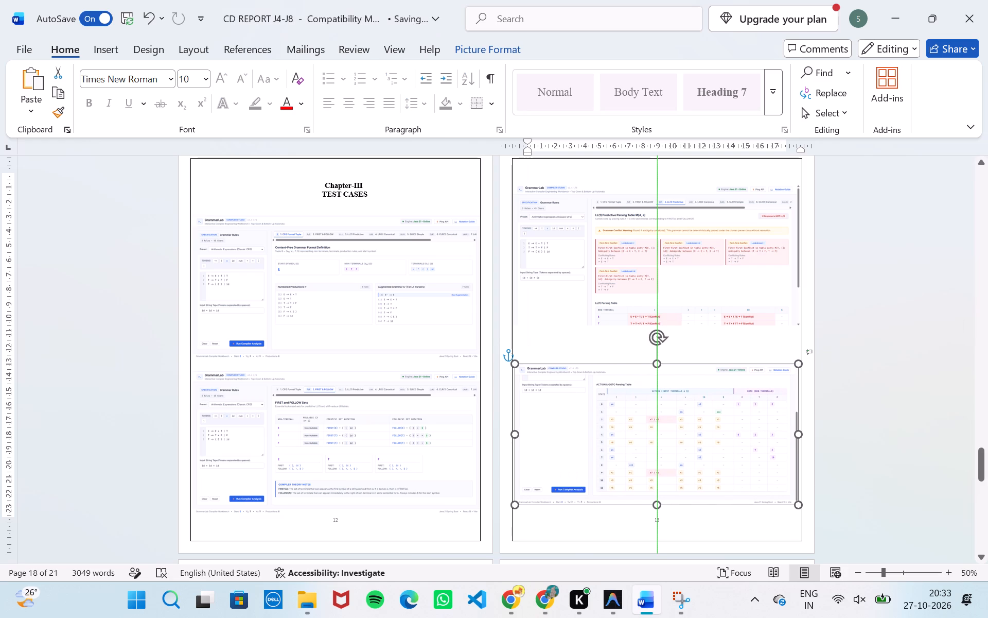
drag(696, 416, 696, 417)
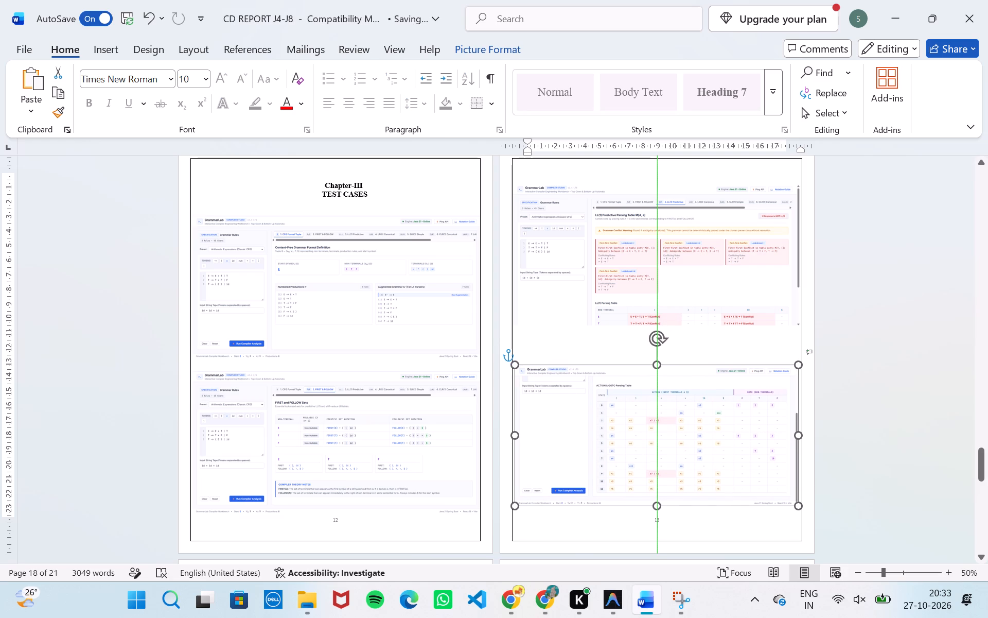
drag(696, 417, 697, 416)
click(869, 400)
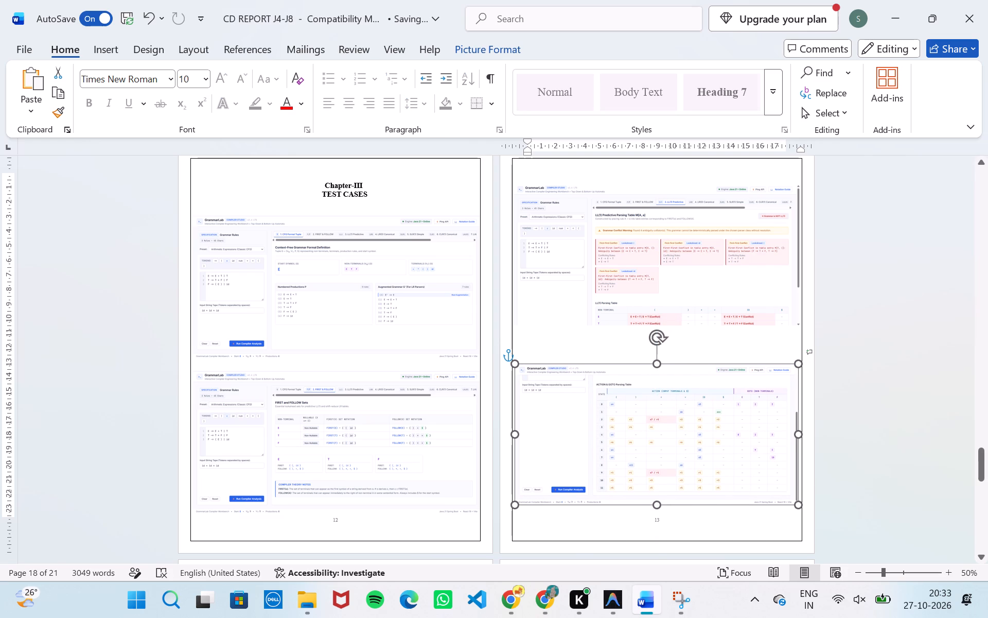
click(696, 418)
key(Right)
key(Right)
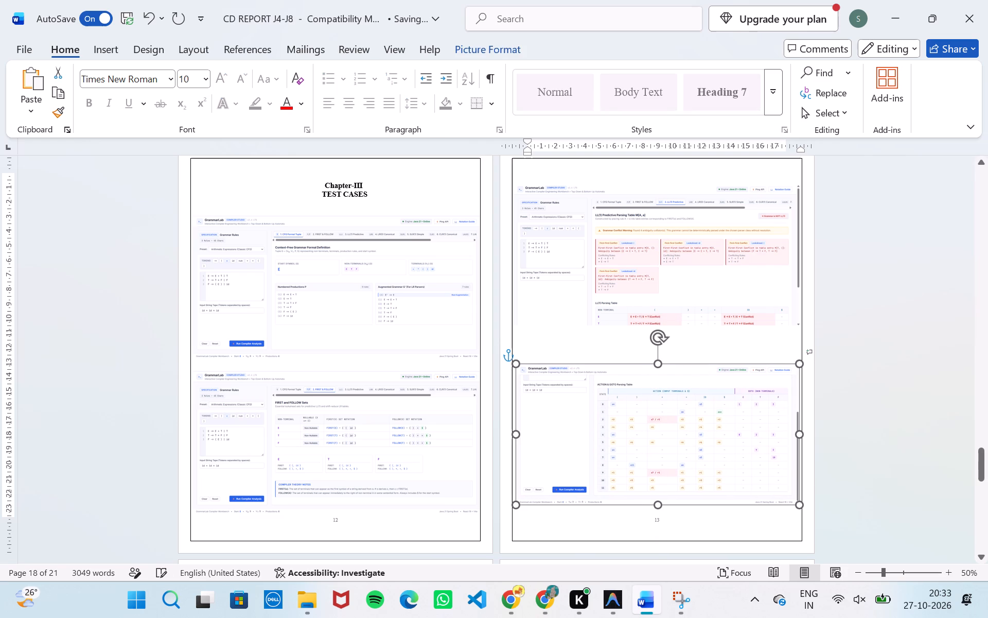
click(830, 416)
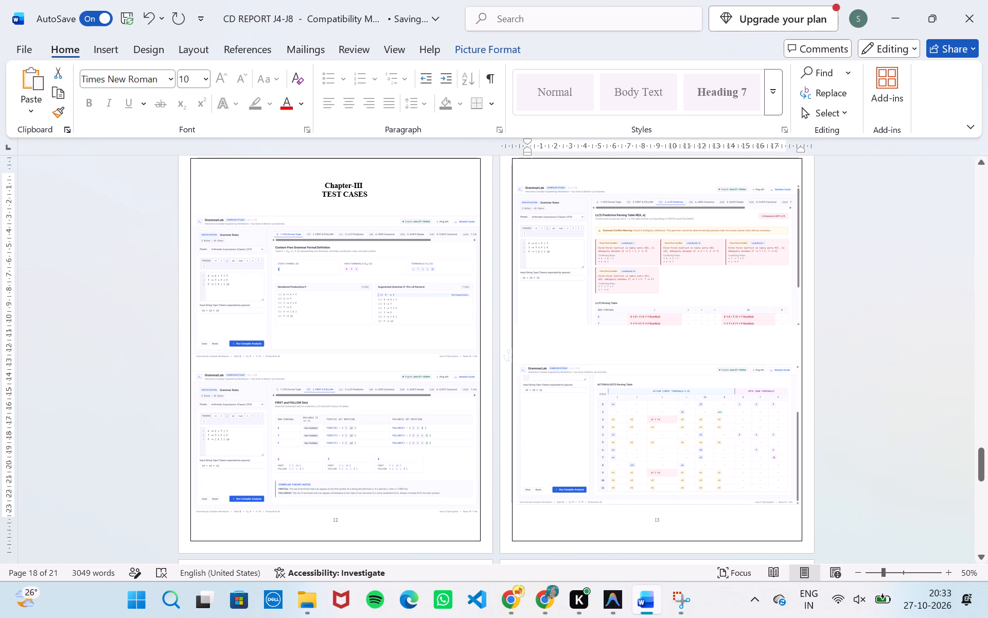
Look over the TEST CASES pages and the neighbouring pages up to Chapter-IV CONCLUSION.
scroll(830, 416, up, 1)
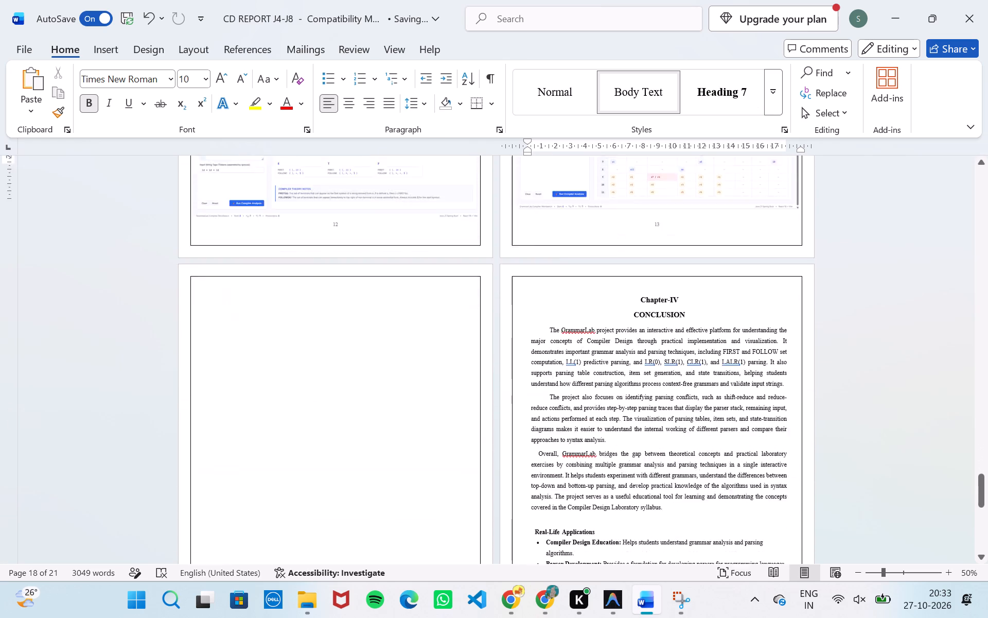
scroll(830, 416, up, 1)
scroll(830, 416, down, 3)
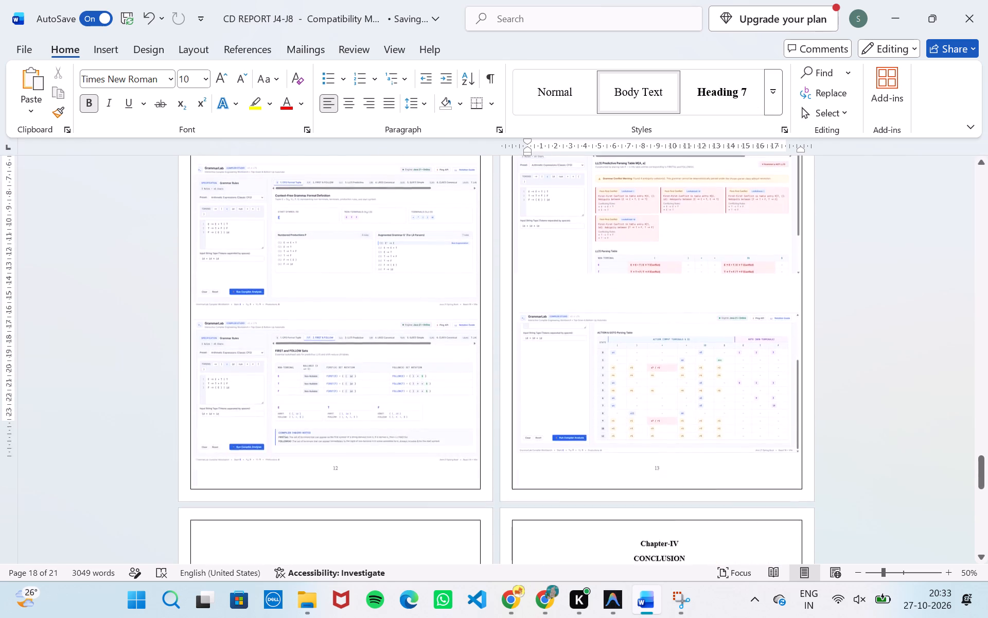
scroll(830, 416, down, 1)
scroll(830, 416, up, 2)
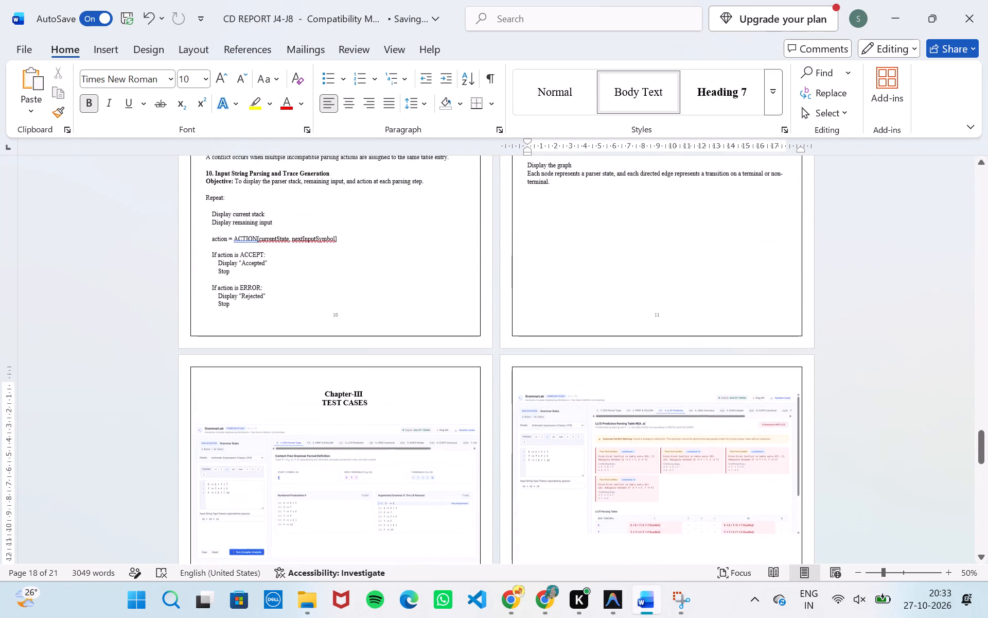
scroll(830, 416, down, 5)
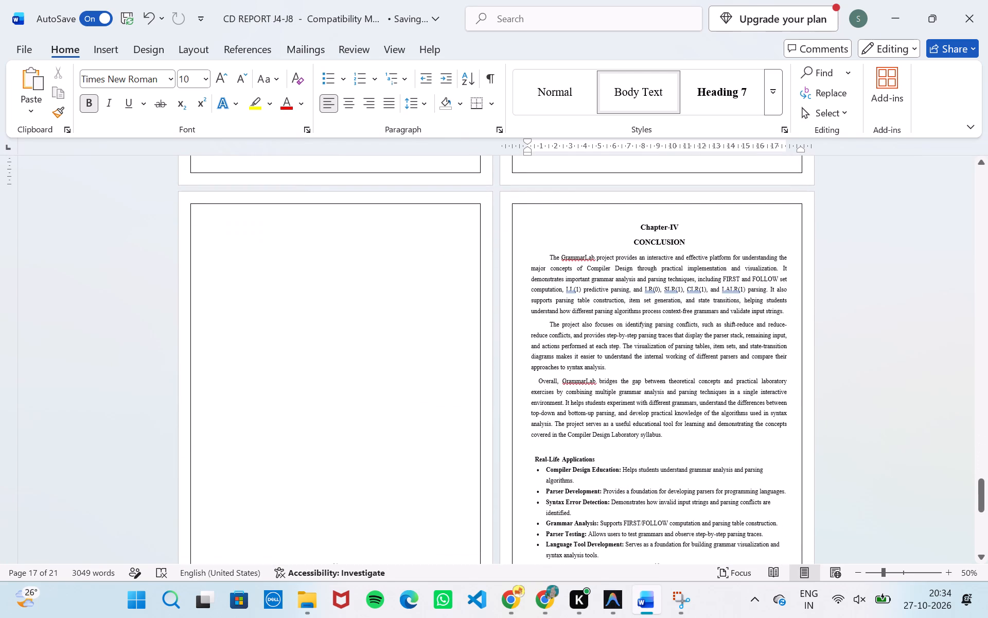
Switch to GrammarLab, show the SLR(1) Simple parsing table and shrink the page until the whole table fits on screen.
click(507, 596)
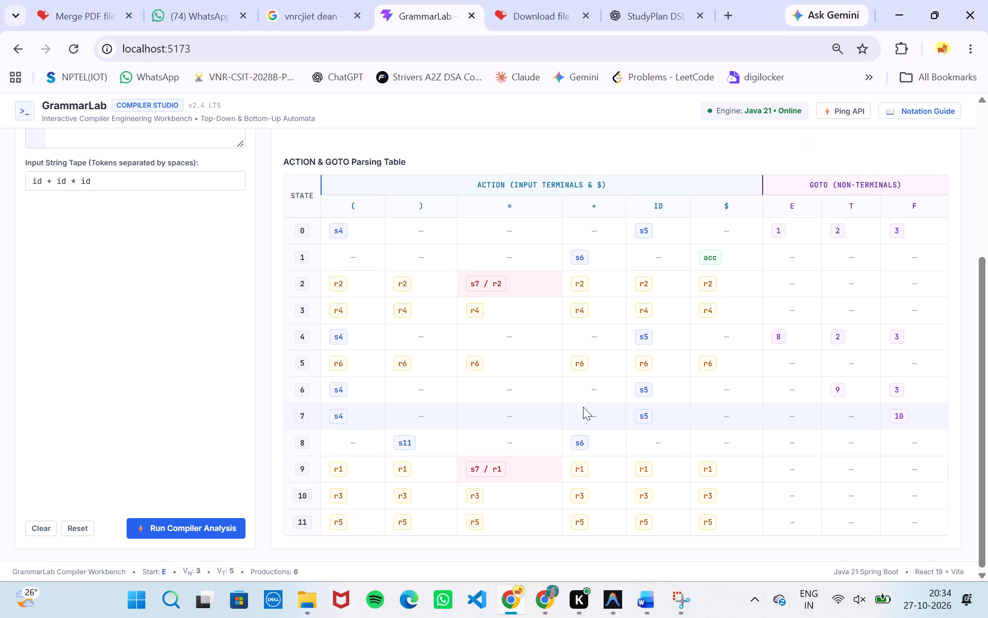
scroll(595, 404, down, 1)
scroll(619, 253, up, 5)
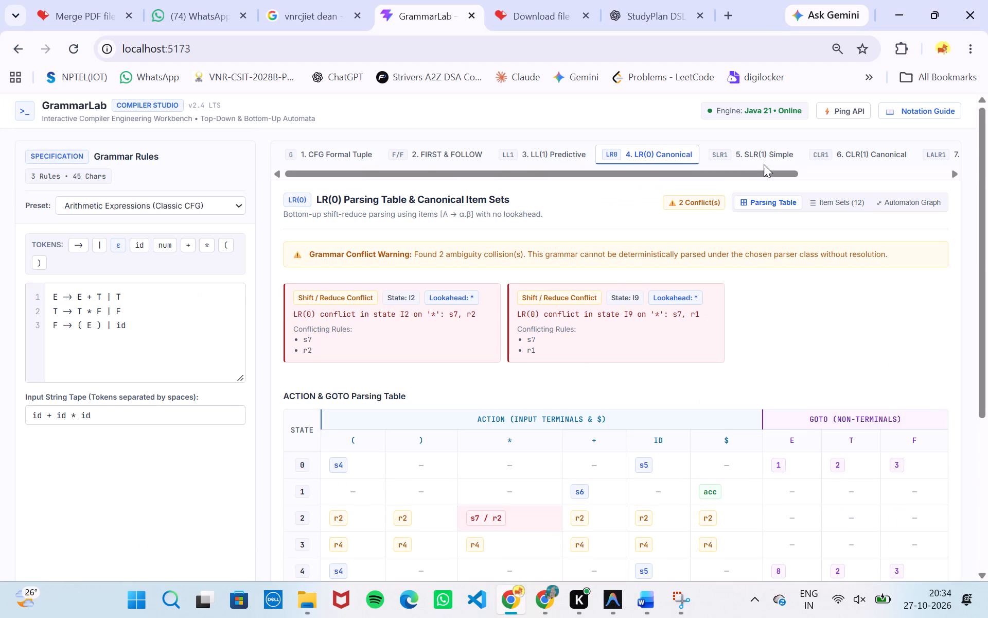
click(760, 143)
click(740, 155)
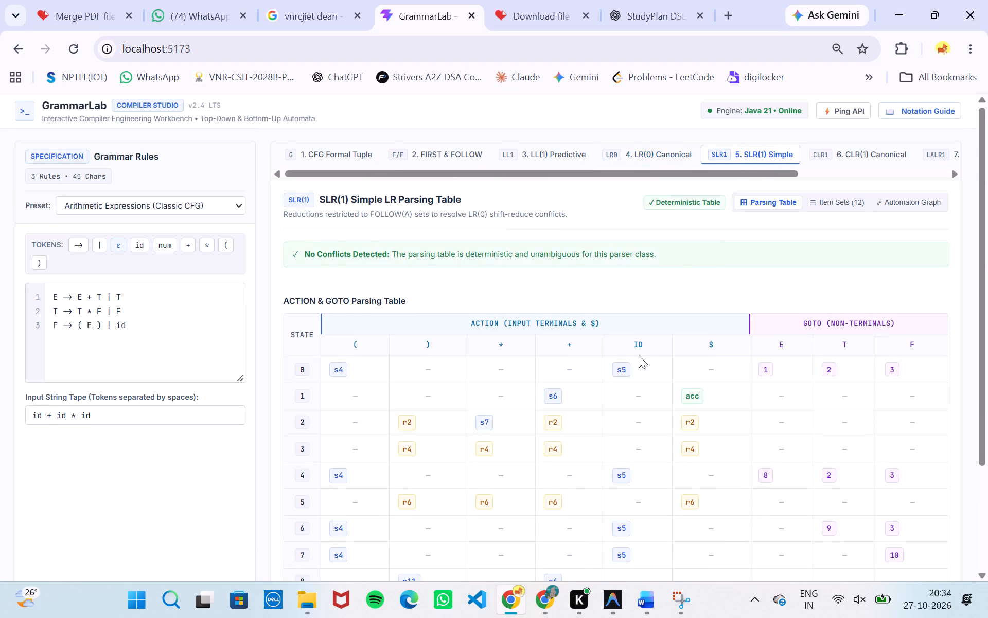
scroll(605, 456, up, 1)
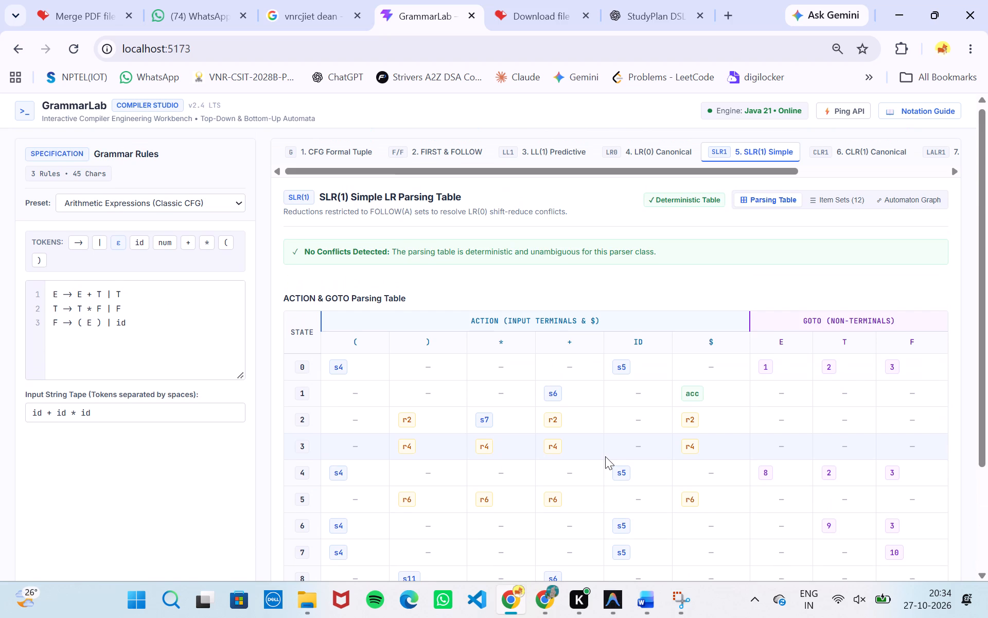
key(ctrl+minus)
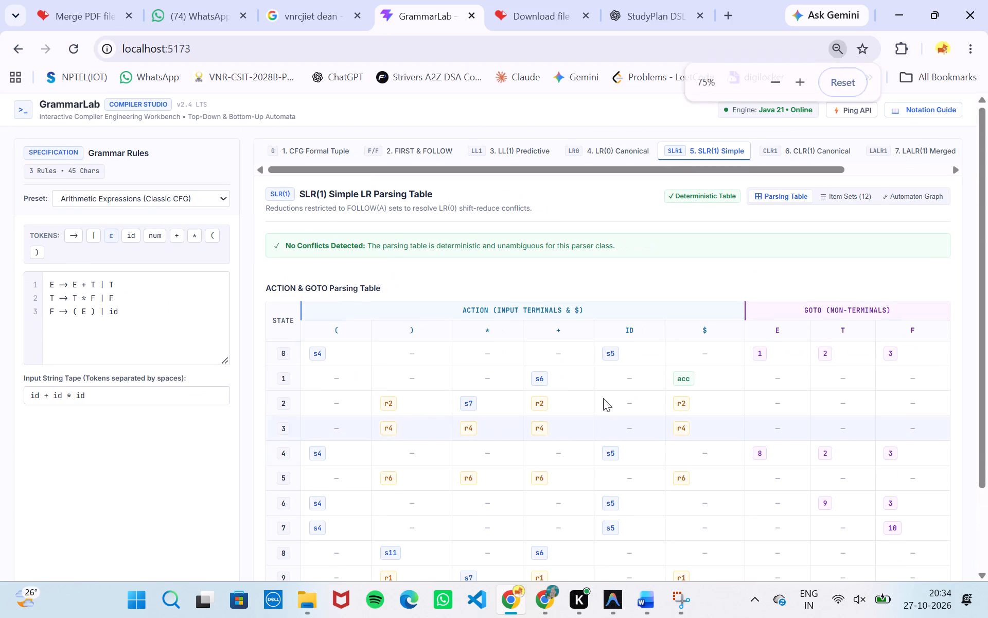
click(642, 285)
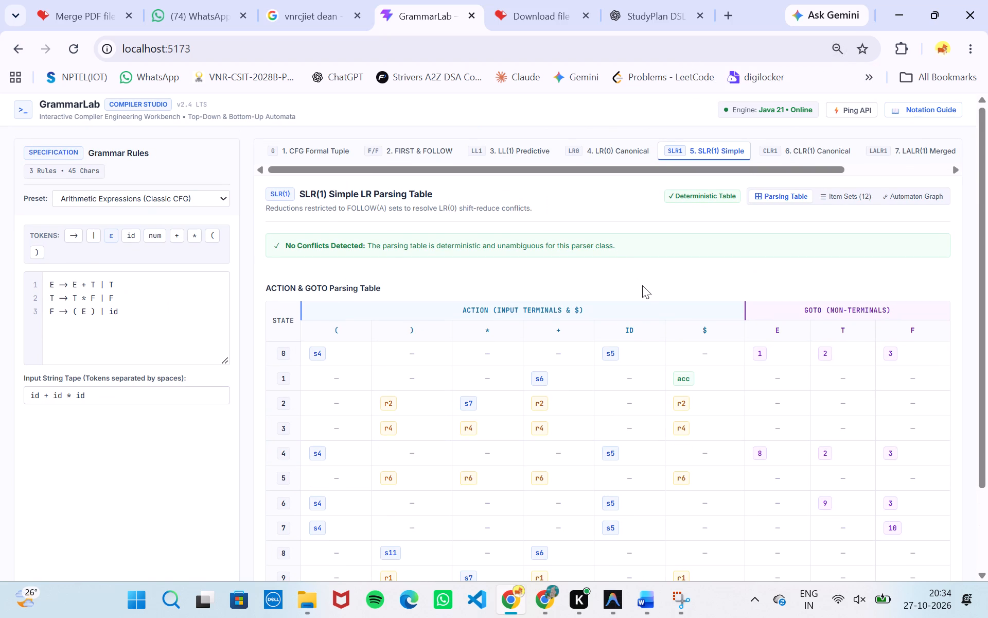
key(ctrl+minus)
key(ctrl+minus)
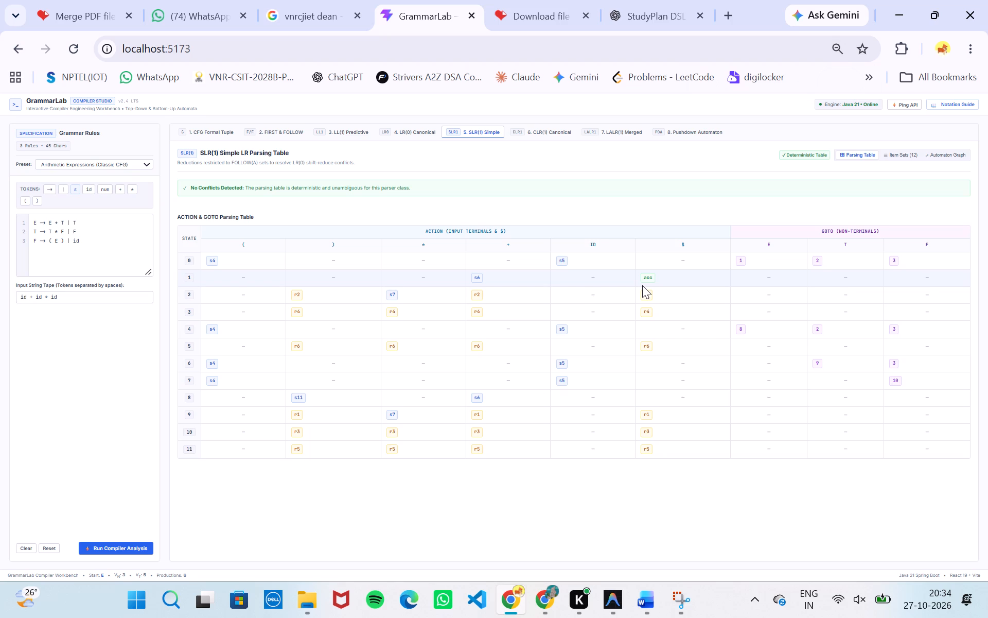
key(ctrl+equal)
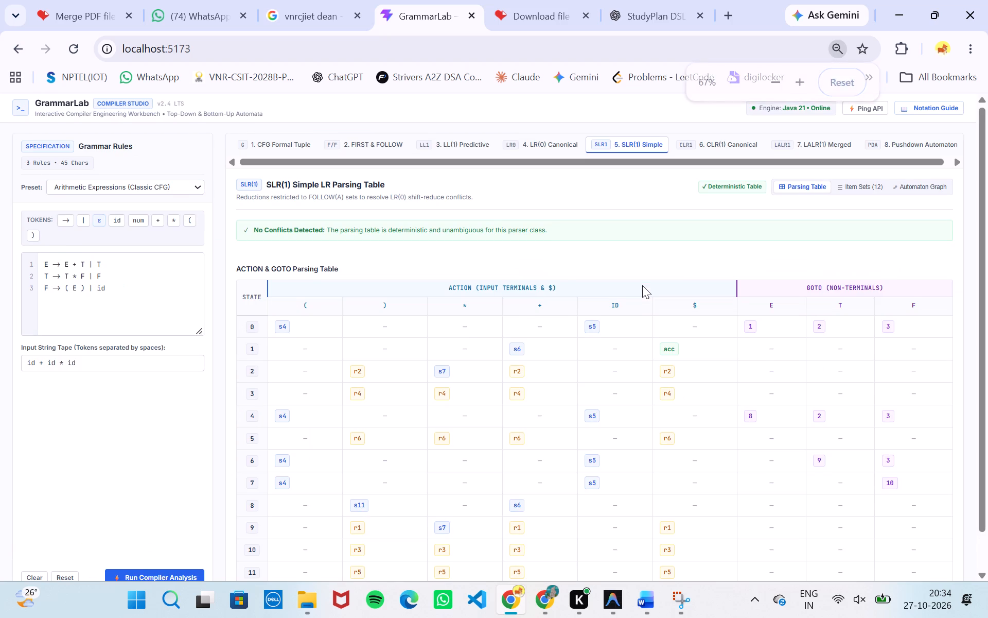
key(ctrl+minus)
Capture the GrammarLab page showing the whole SLR(1) Simple LR Parsing Table with Snipping Tool and copy the snip.
click(672, 616)
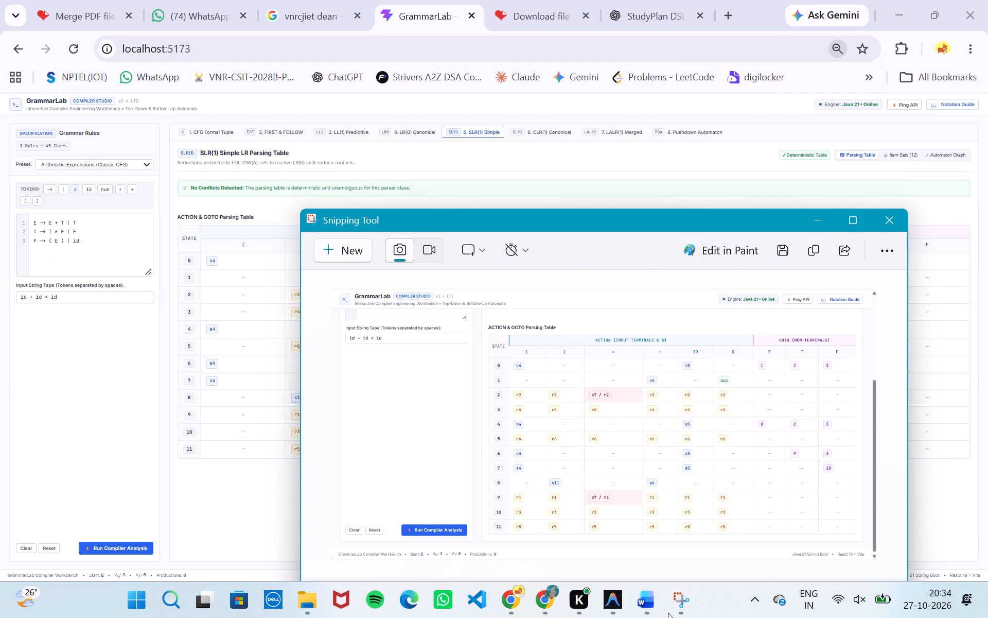
click(324, 250)
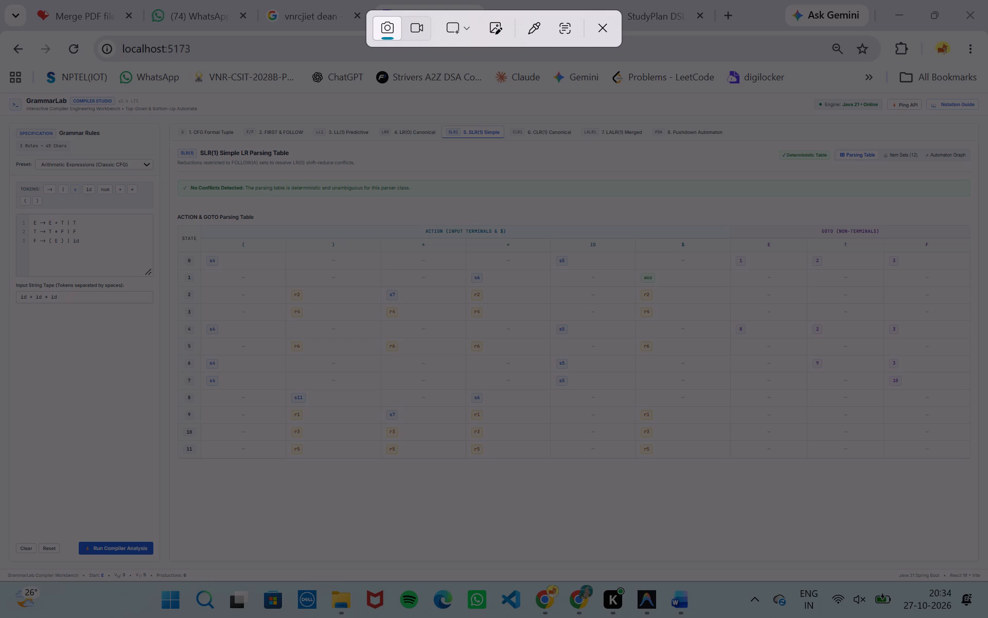
drag(0, 90, 987, 589)
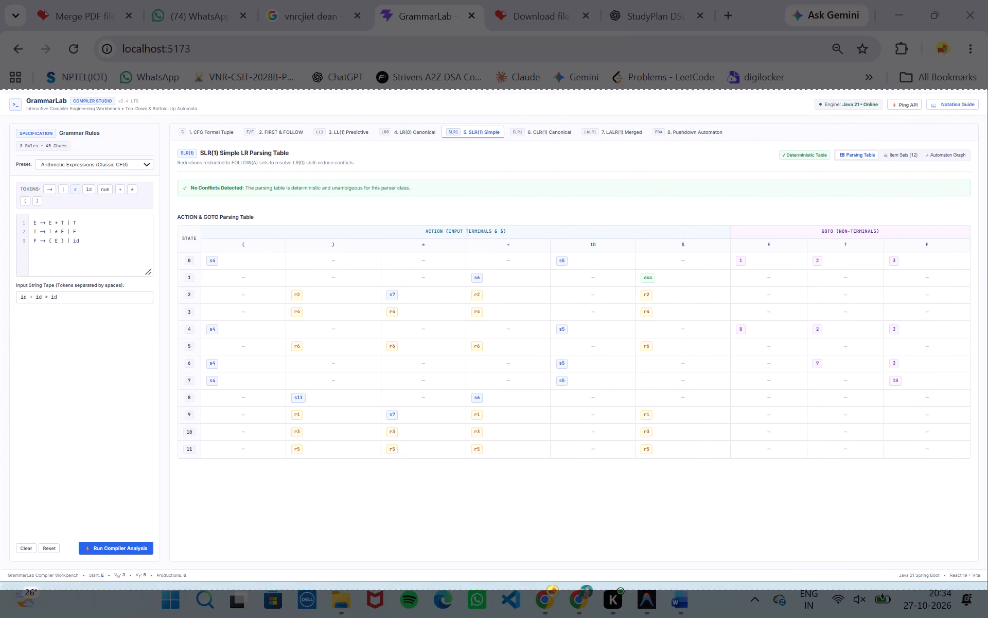
drag(987, 589, 987, 581)
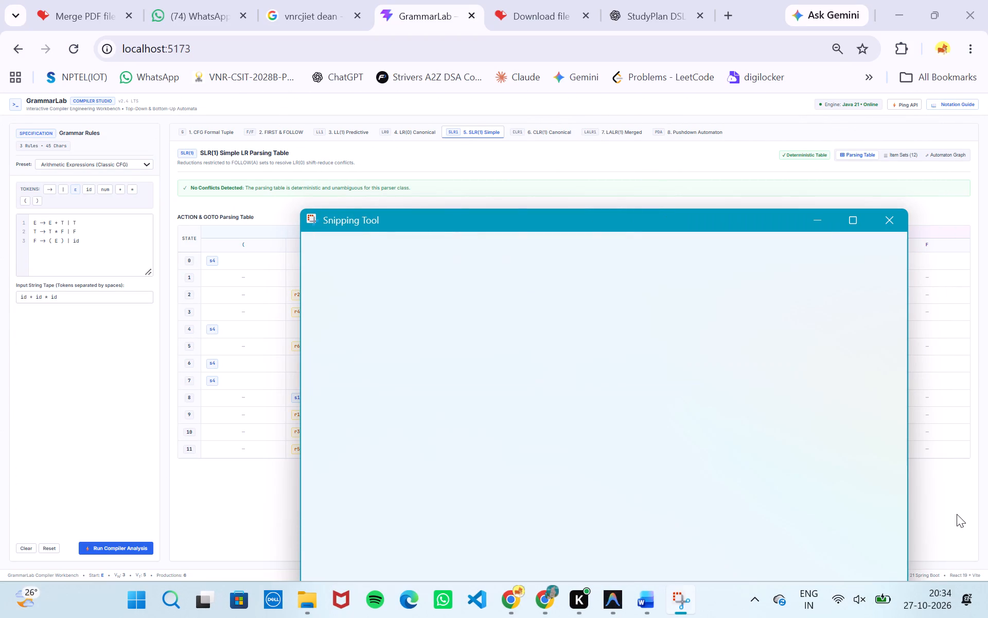
click(816, 249)
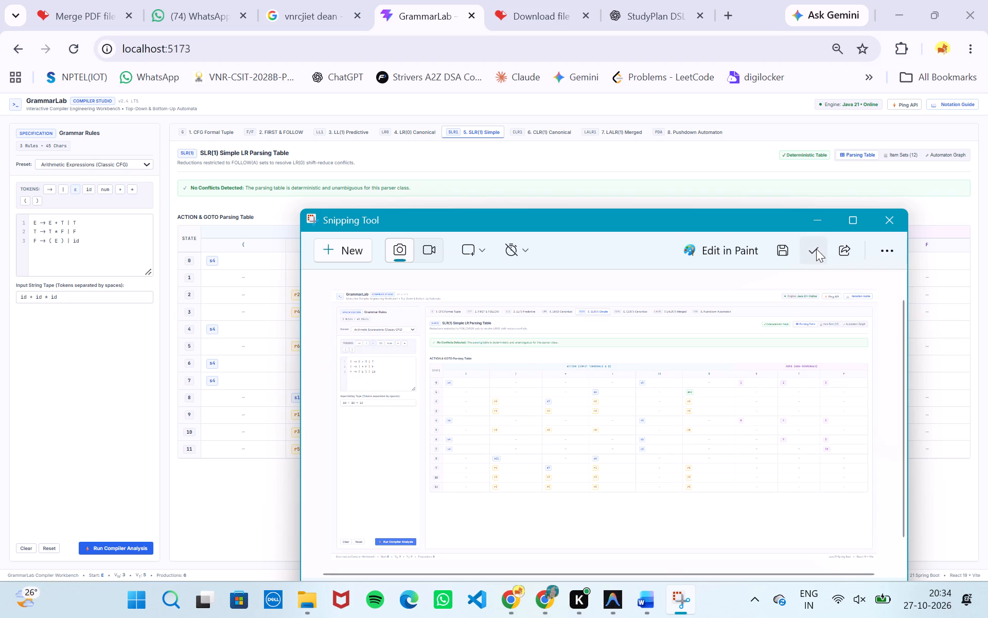
Switch to Word and paste the SLR(1) table screenshot onto the blank page before Chapter-IV CONCLUSION.
click(643, 599)
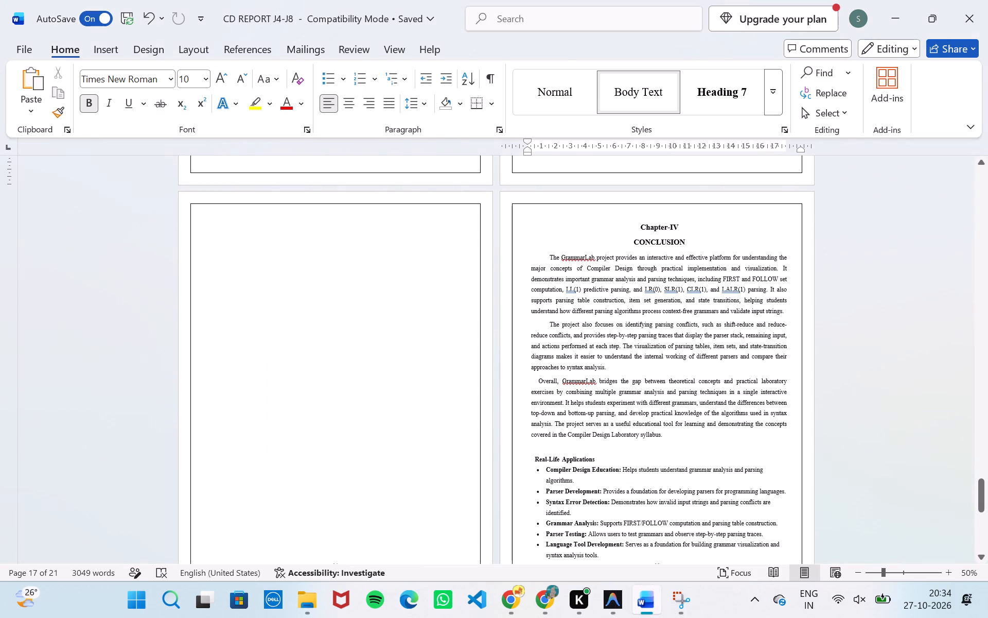
click(233, 234)
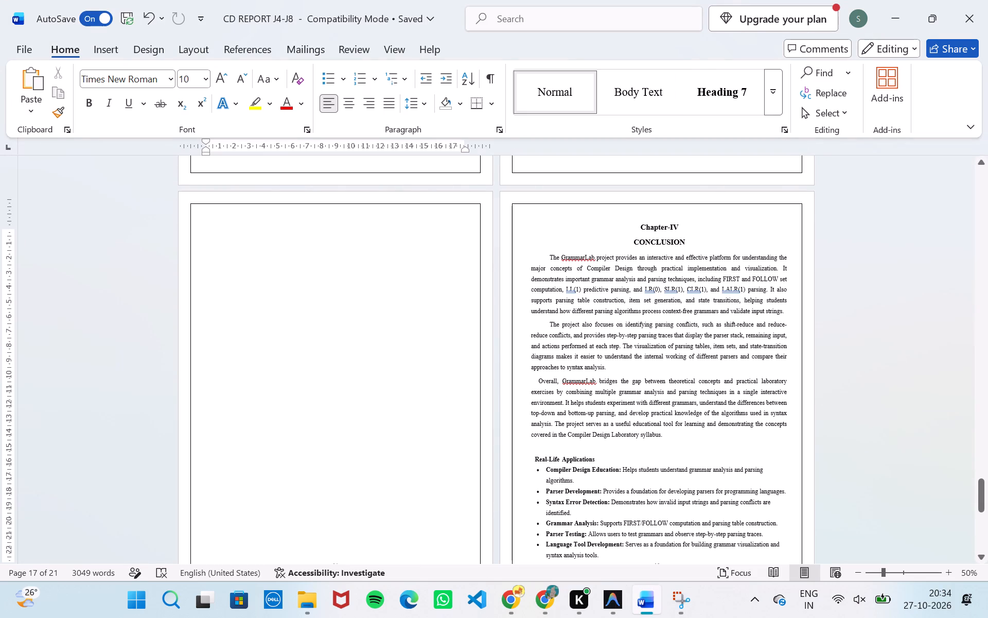
drag(208, 153, 193, 154)
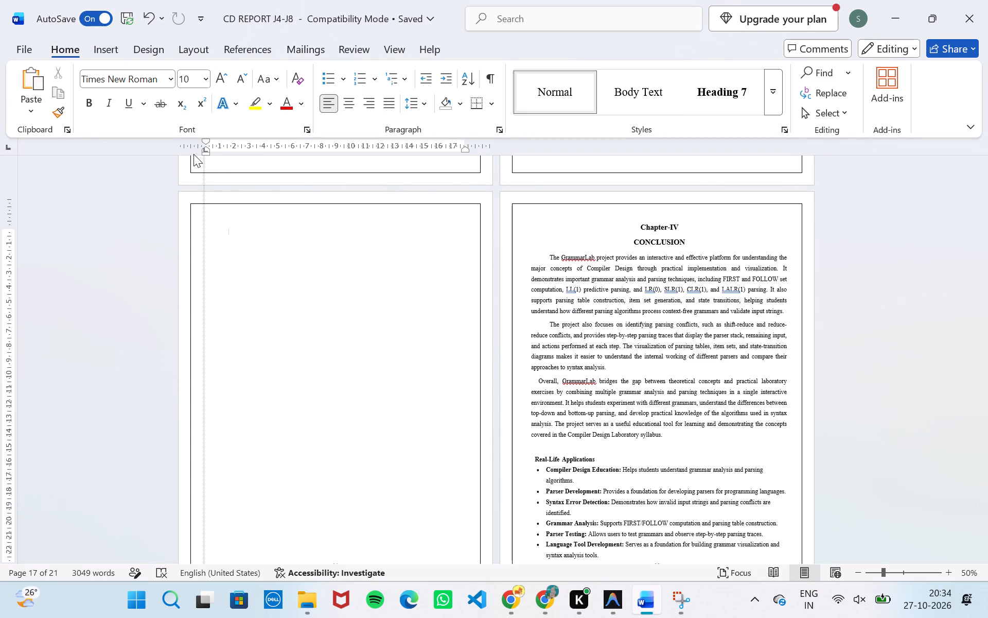
drag(193, 154, 183, 153)
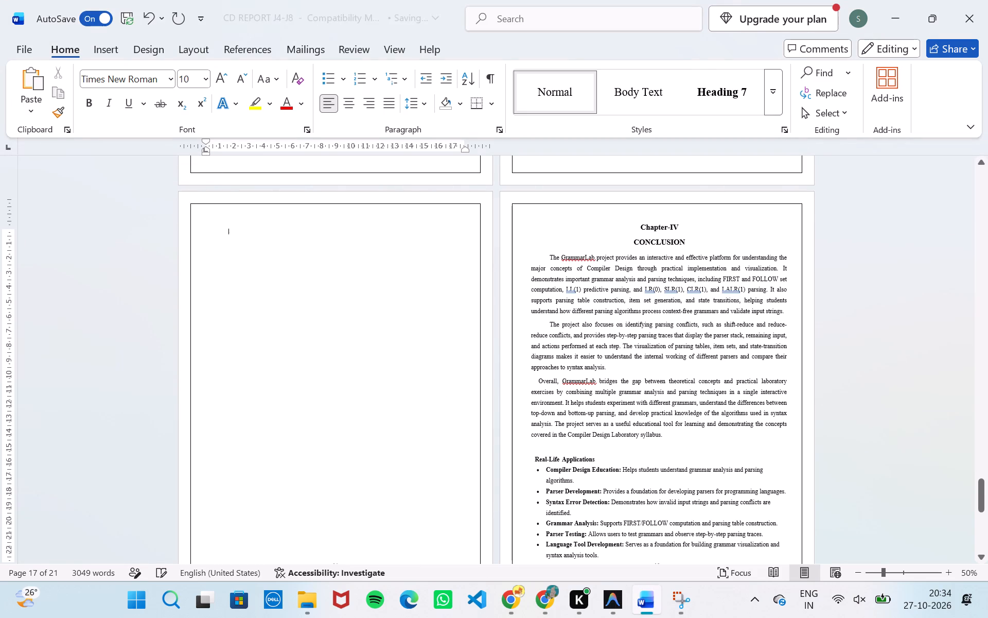
click(242, 232)
key(BackSpace)
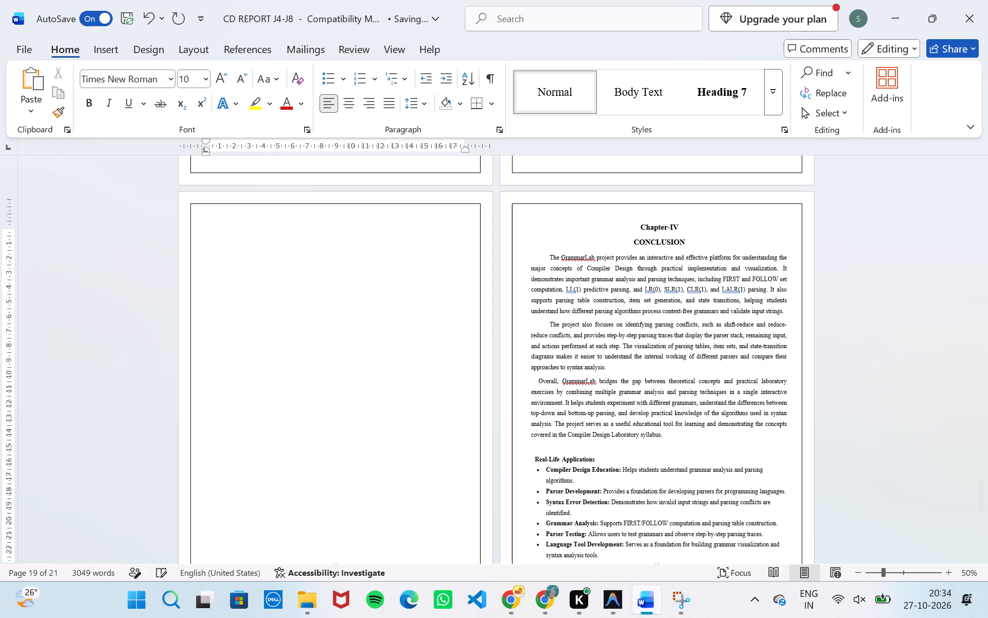
click(225, 234)
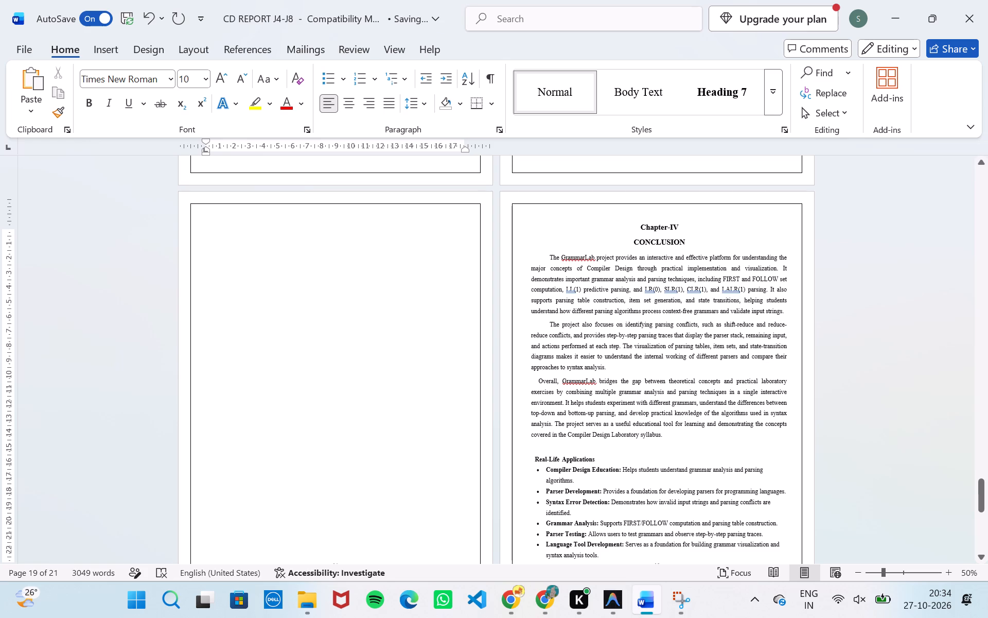
click(232, 232)
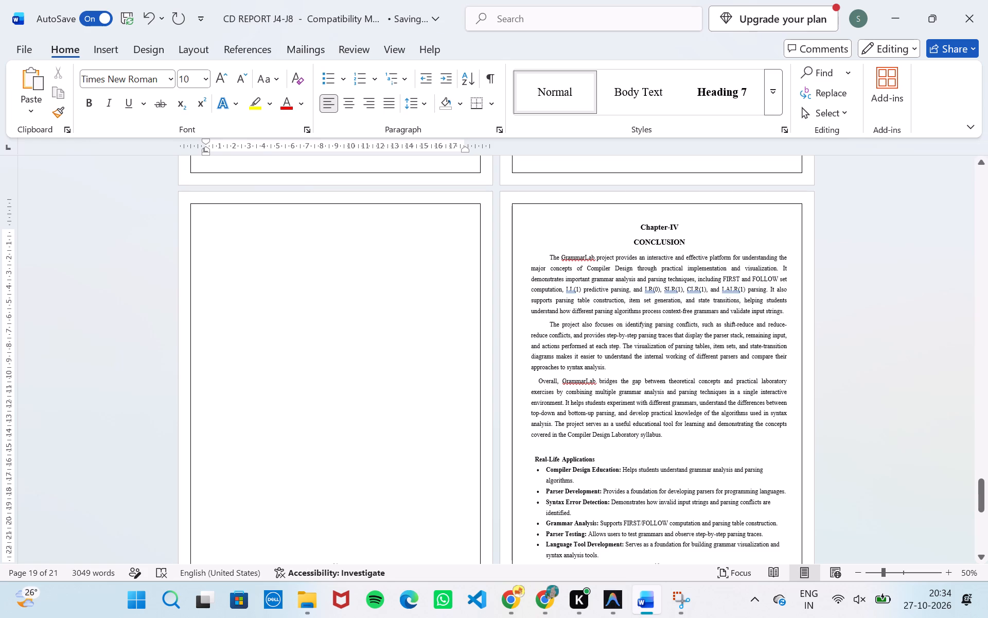
double_click(262, 238)
key(ctrl+v)
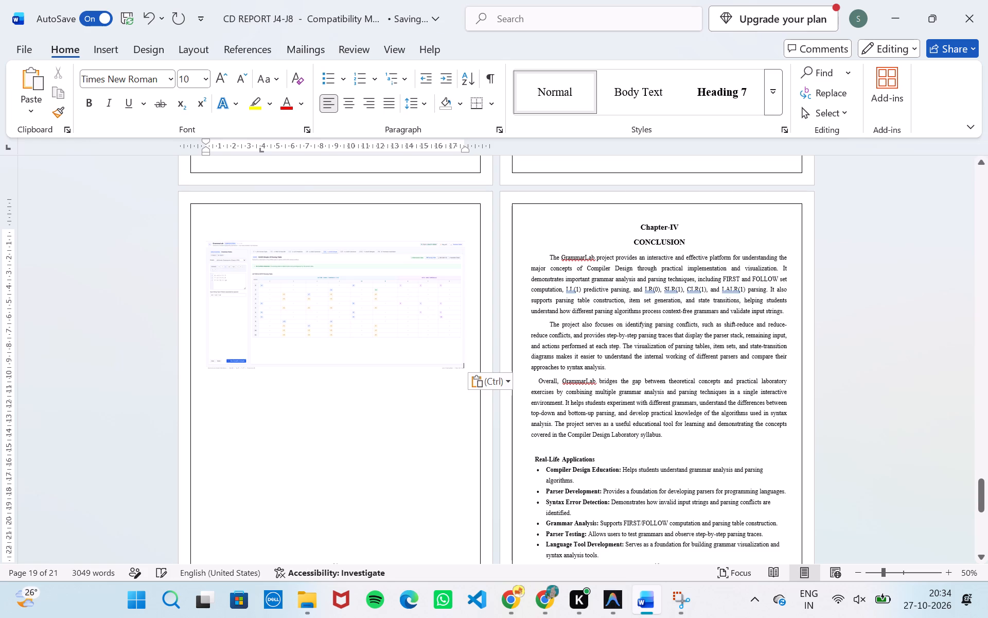
Set the SLR(1) screenshot to In Front of Text, move it to the top of its page and enlarge it to nearly the page border width.
click(279, 266)
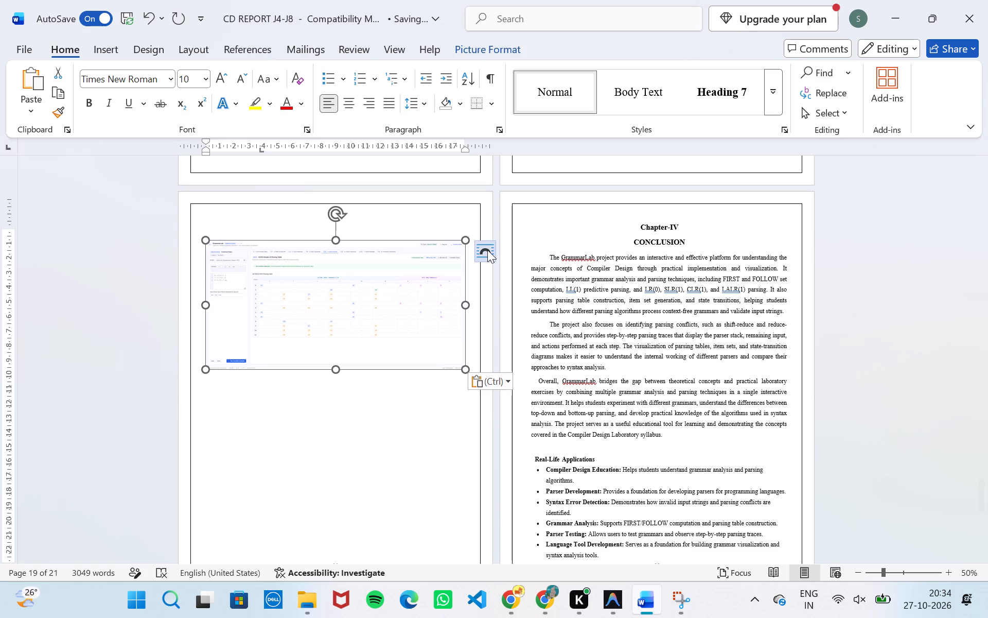
click(487, 250)
click(594, 400)
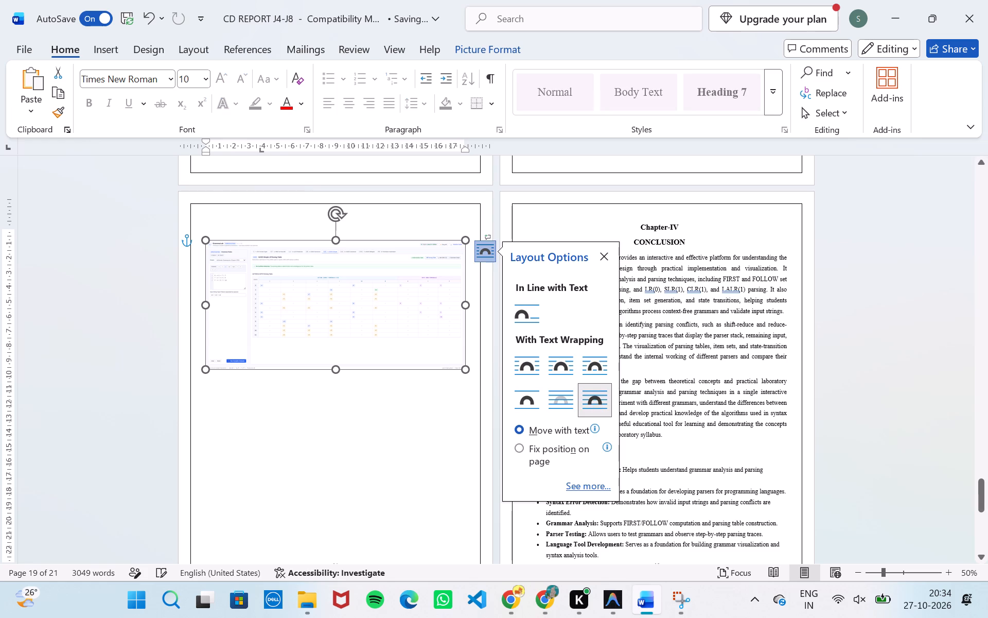
drag(385, 310, 376, 283)
drag(453, 344, 464, 352)
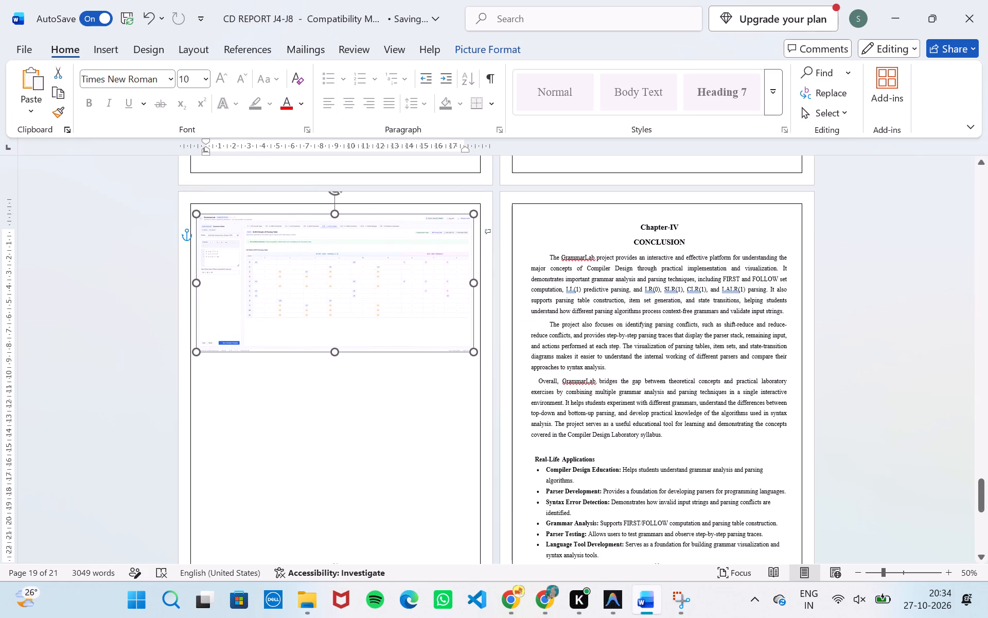
drag(464, 352, 465, 352)
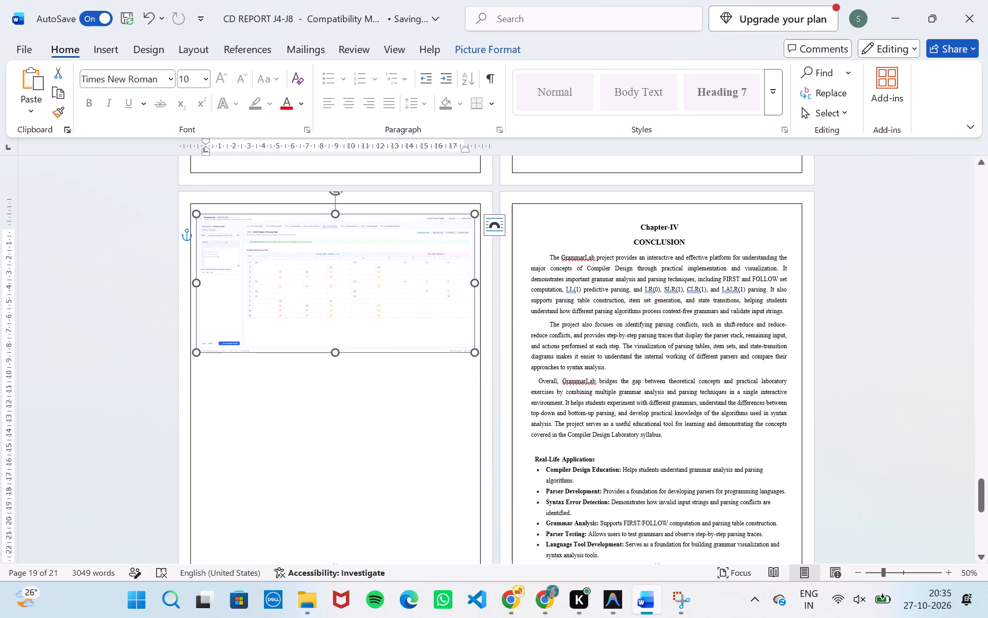
click(106, 297)
click(354, 399)
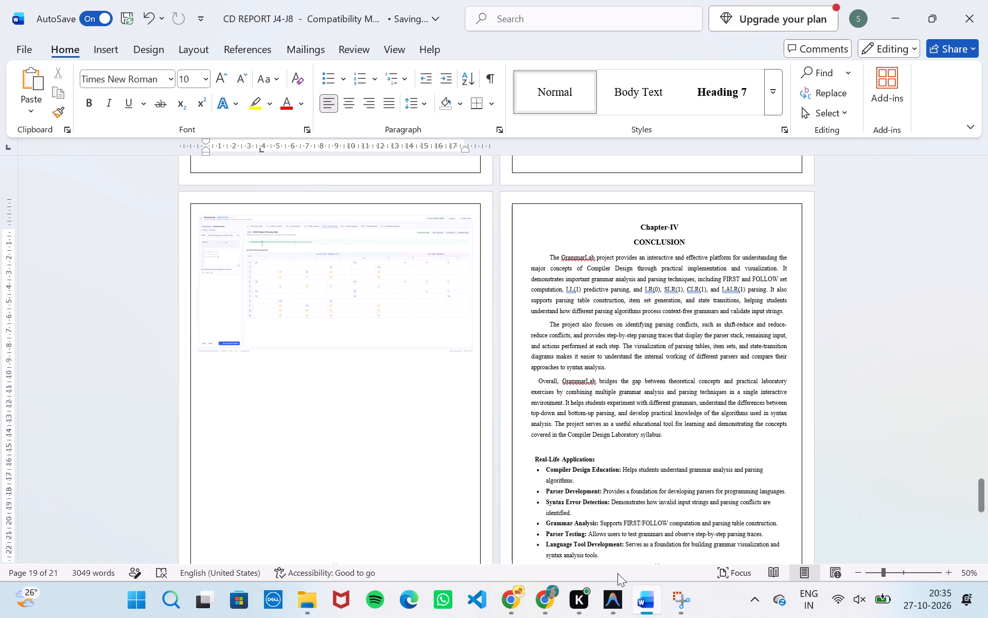
Switch to GrammarLab, open the Pushdown Automaton trace, then capture the whole GrammarLab page with Snipping Tool and copy the snip.
click(518, 602)
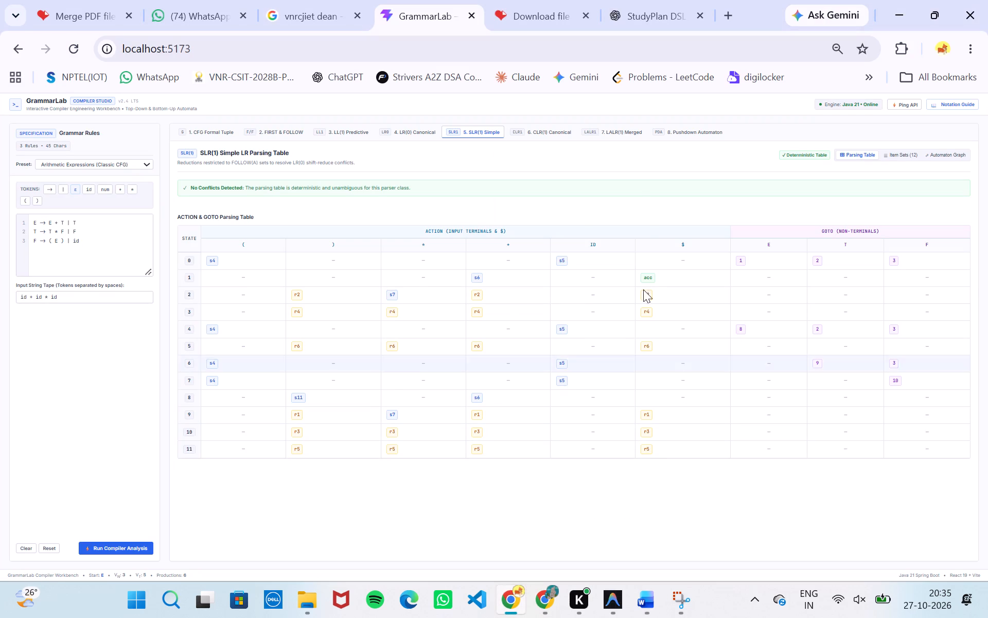
click(537, 132)
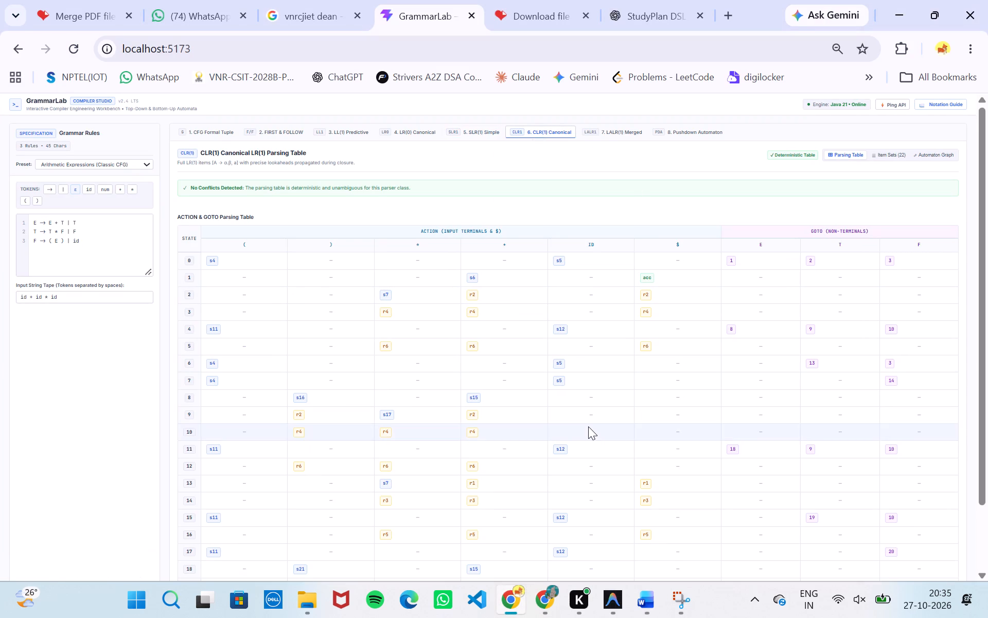
scroll(588, 426, down, 1)
click(609, 127)
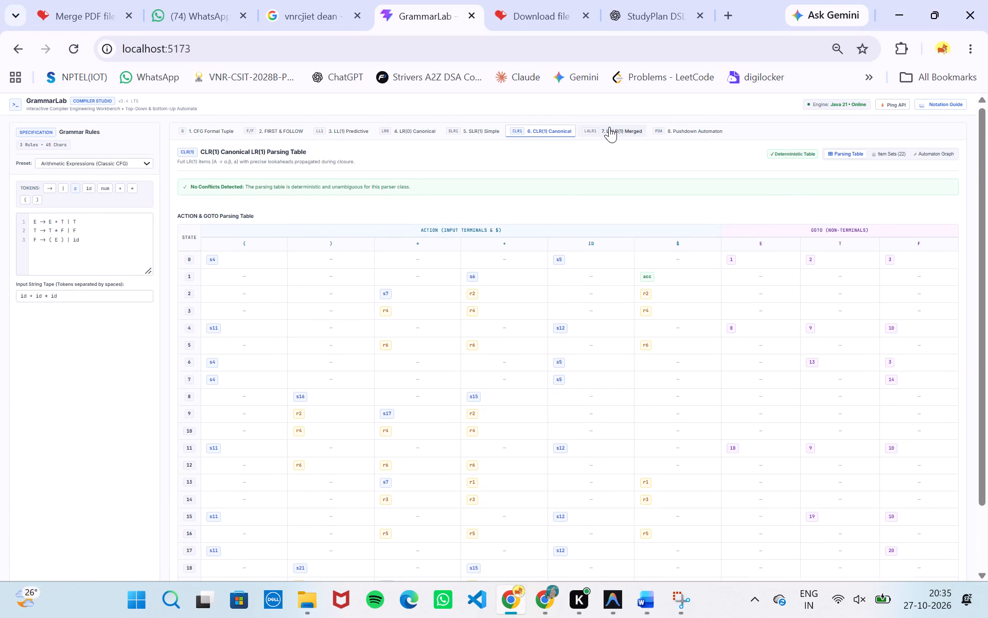
click(680, 134)
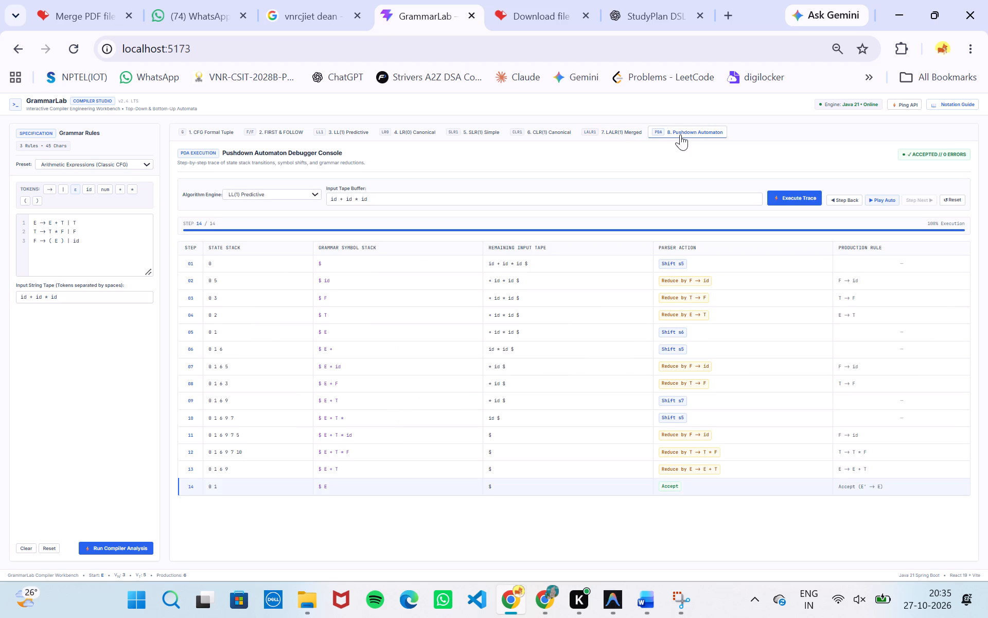
click(675, 603)
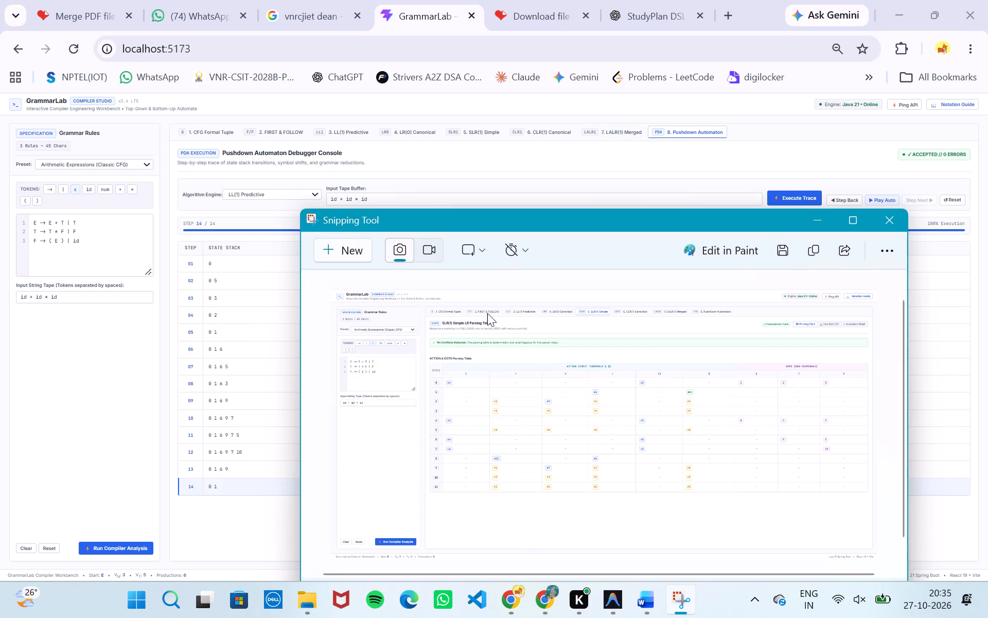
click(335, 247)
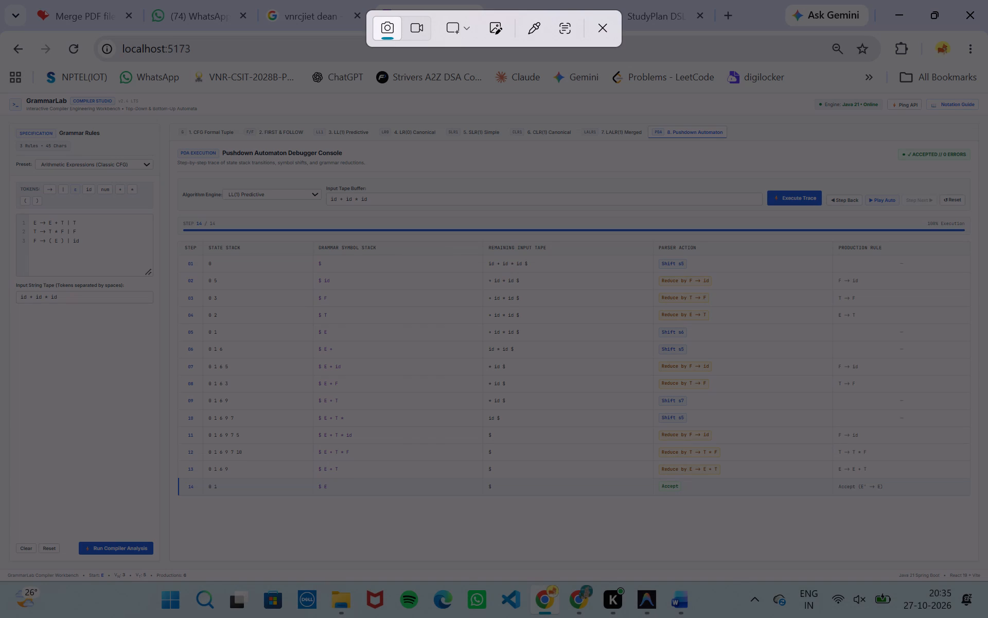
drag(0, 92, 987, 581)
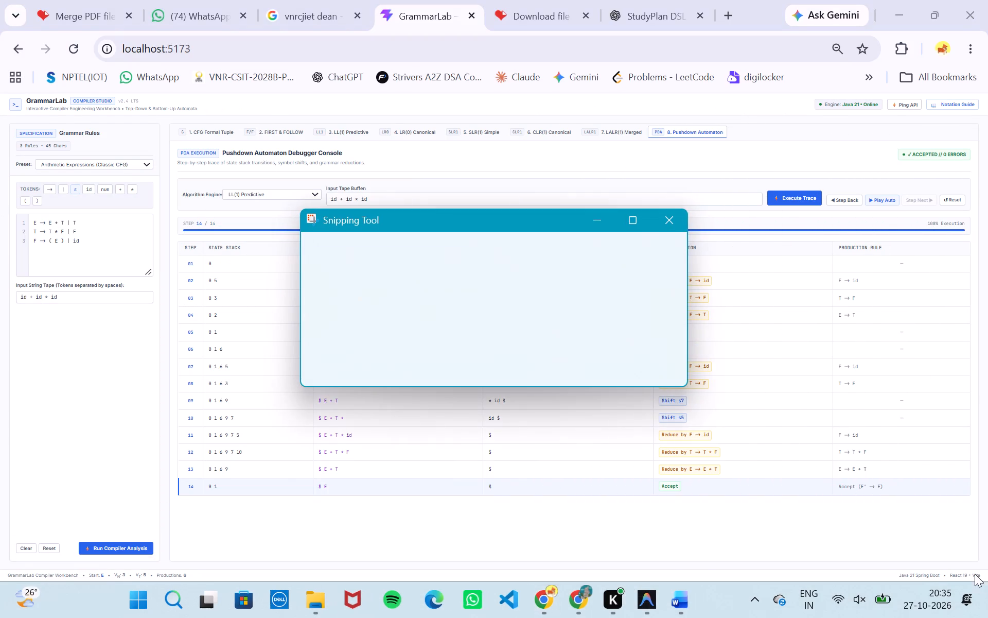
click(816, 251)
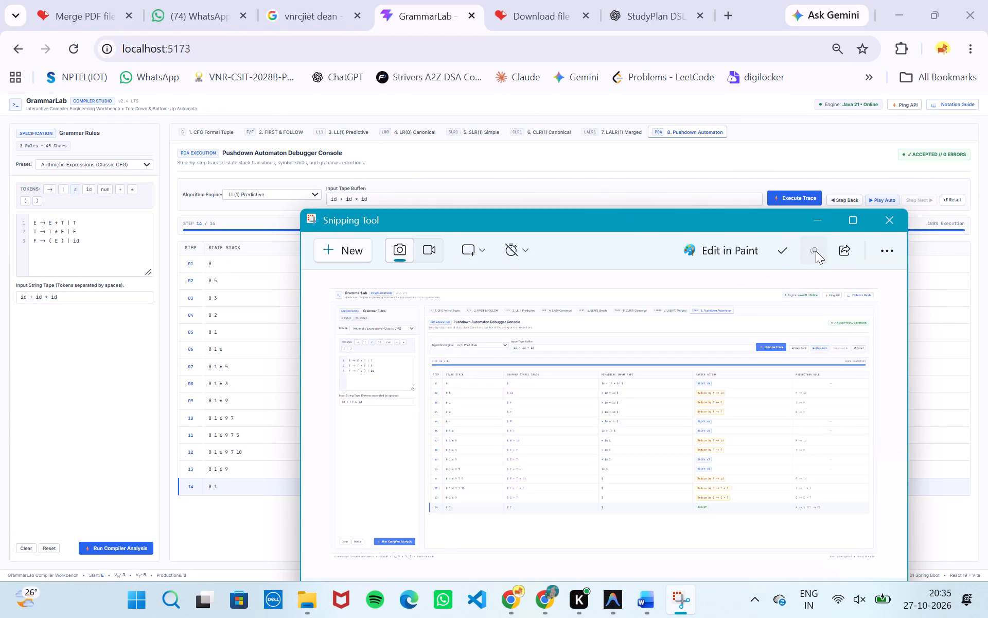
click(818, 224)
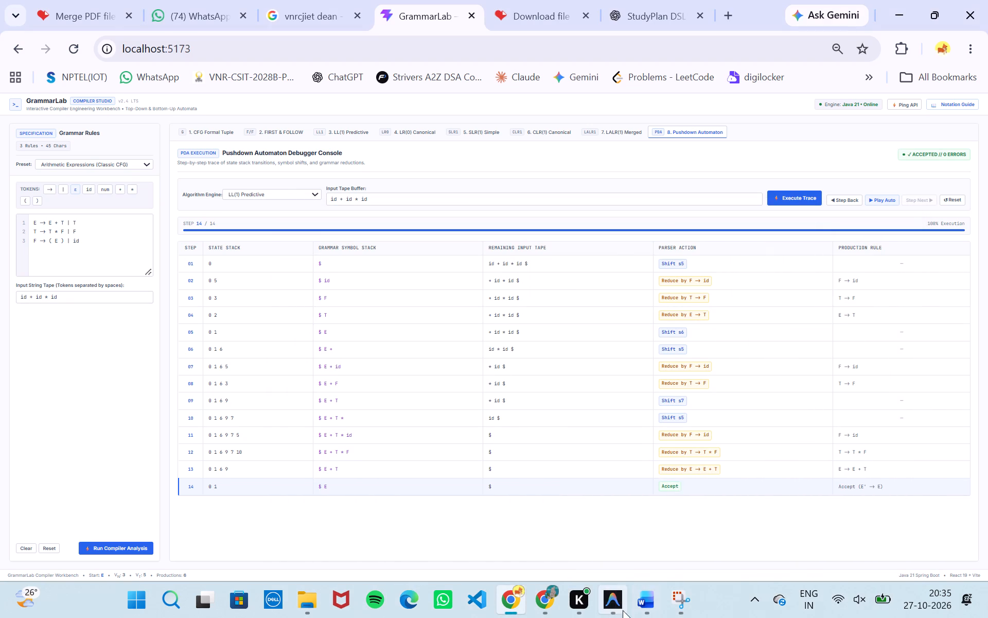
Switch to Word and paste the Pushdown Automaton screenshot on the page with the SLR(1) screenshot.
click(634, 608)
click(228, 385)
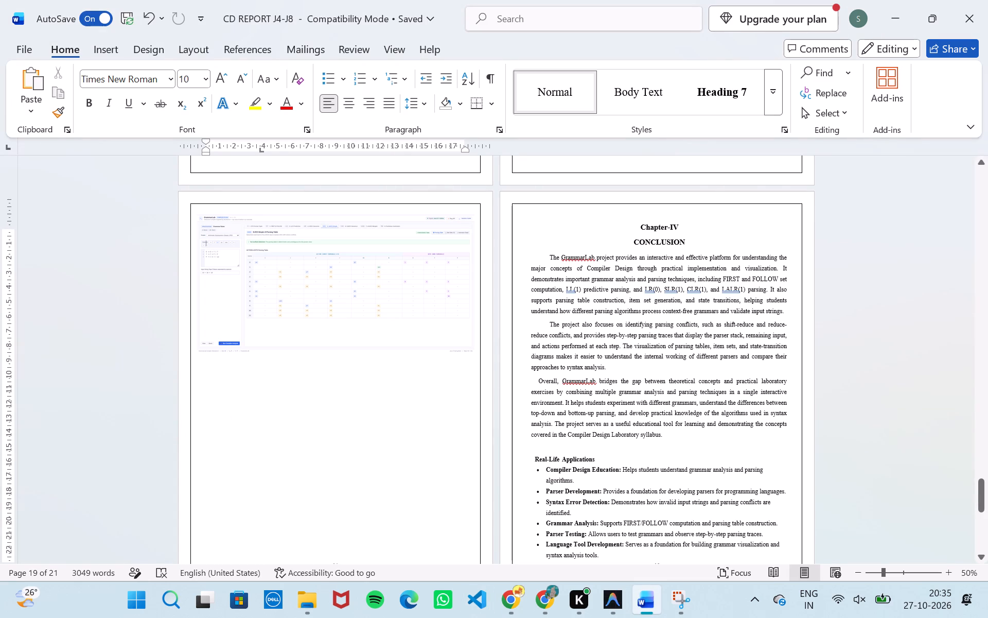
key(ctrl+v)
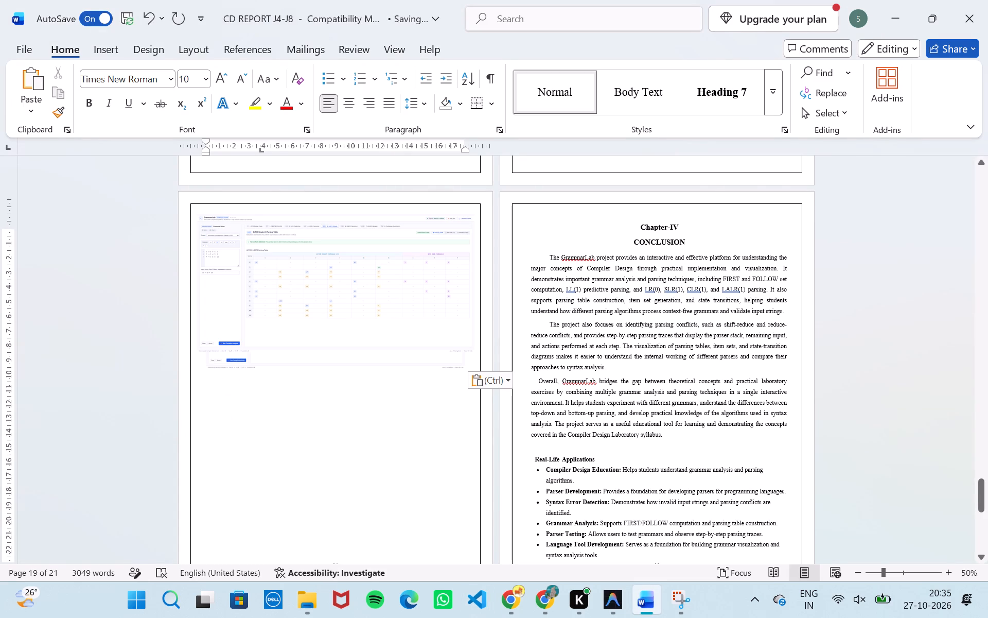
Set the Pushdown Automaton screenshot to In Front of Text, move it below the SLR(1) screenshot and enlarge it to about page border width.
click(246, 361)
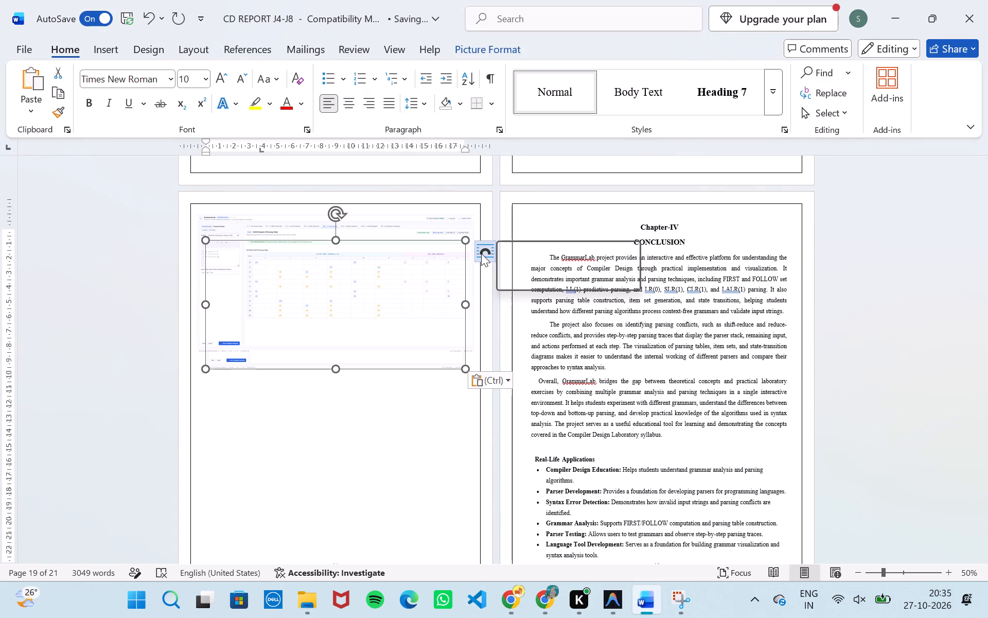
click(486, 256)
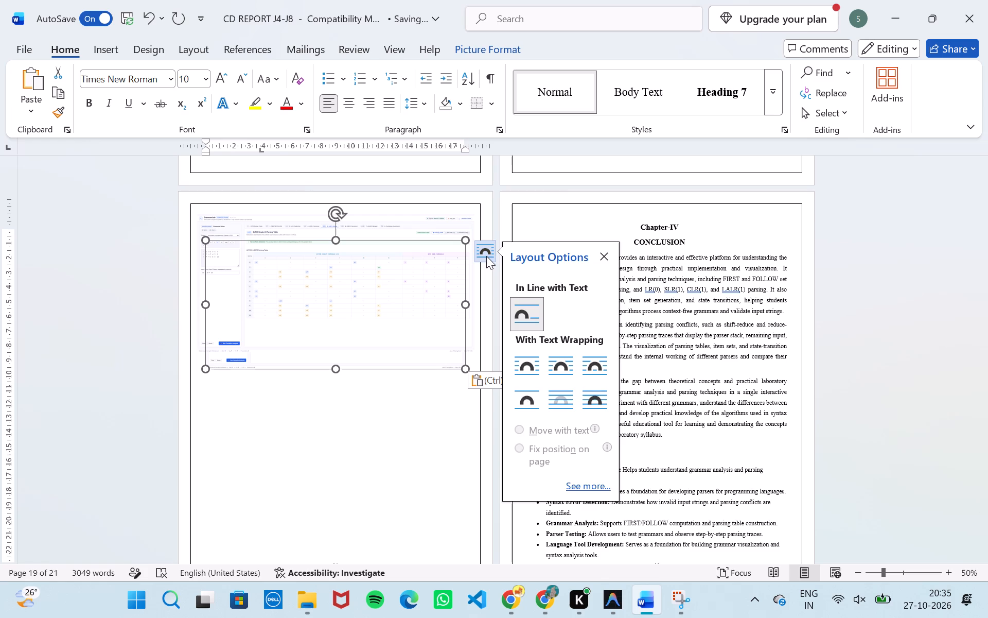
click(590, 399)
drag(417, 307, 419, 335)
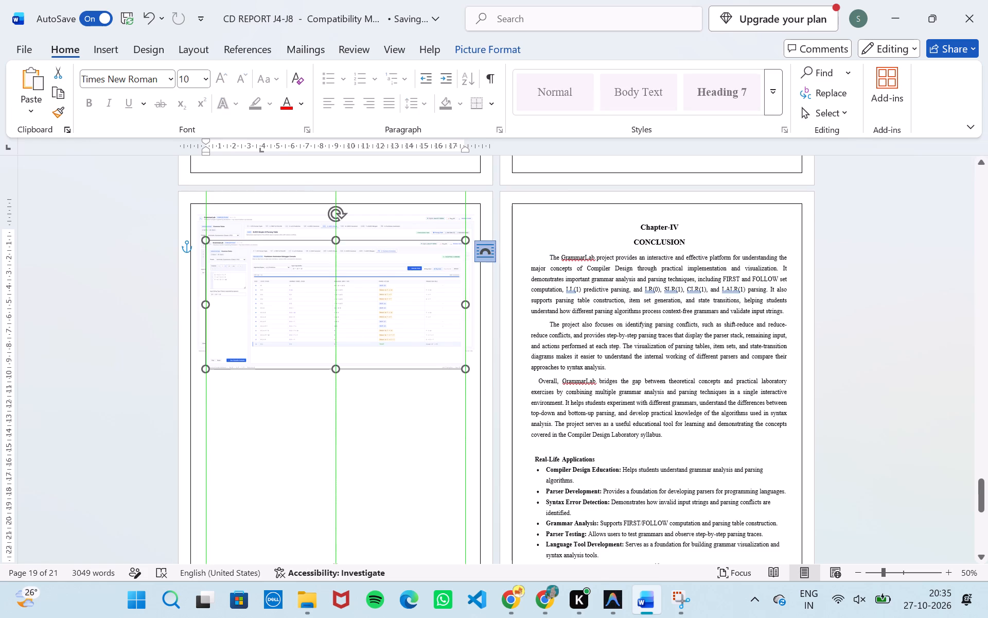
drag(419, 335, 412, 431)
scroll(412, 431, down, 1)
drag(460, 407, 464, 415)
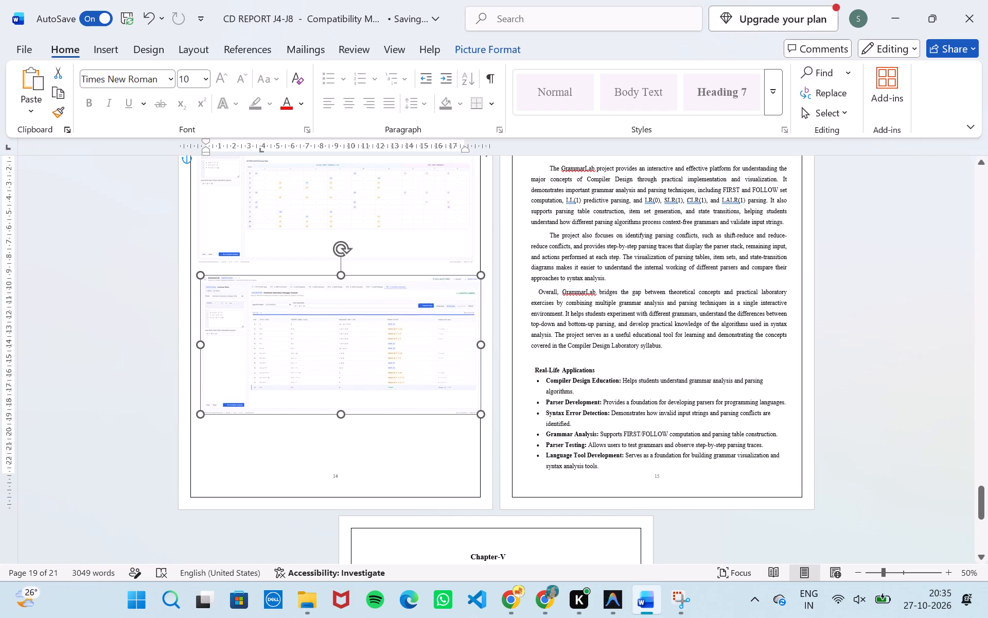
drag(464, 415, 464, 416)
click(54, 369)
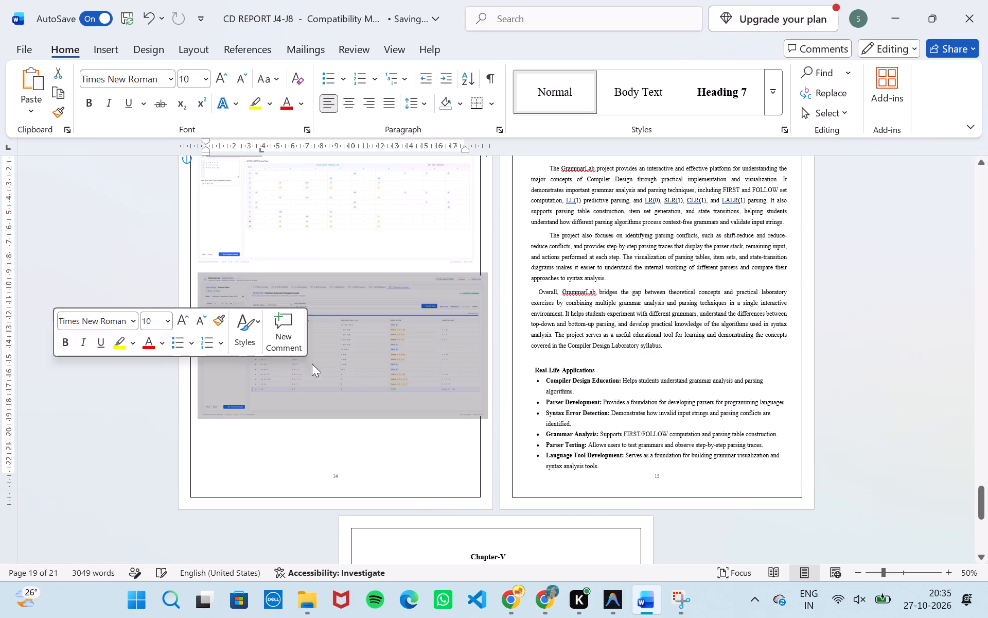
click(860, 408)
Nudge the Pushdown Automaton screenshot down and left until it sits inside the page borders with a gap below the SLR(1) screenshot.
click(350, 332)
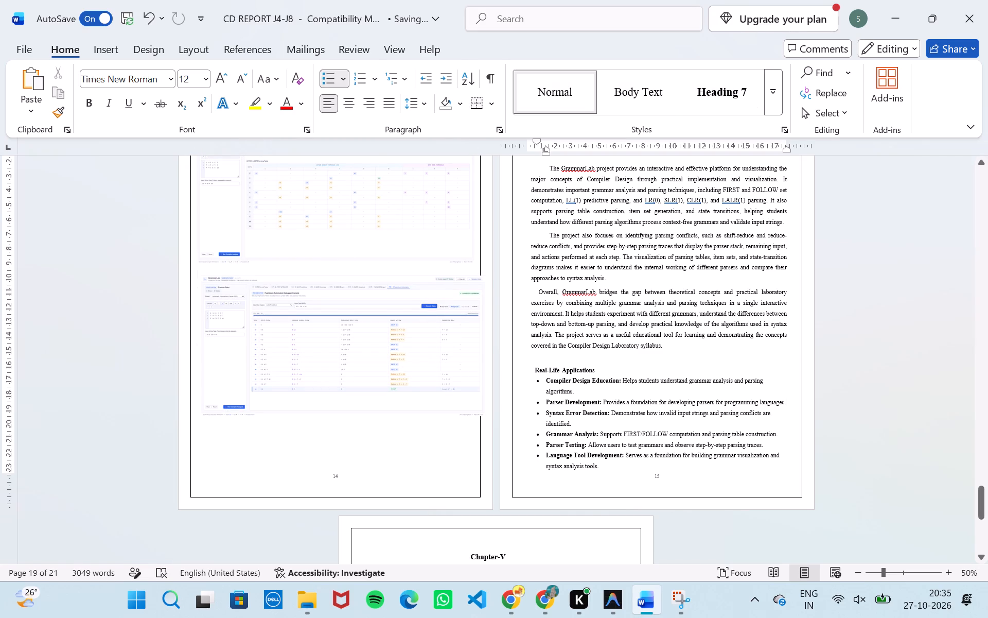
key(Down)
key(Down)
key(Down)
key(Down)
key(Down)
key(Down)
key(Down)
key(Down)
key(Down)
key(Down)
key(Down)
key(Down)
key(Down)
key(Down)
key(Down)
key(Down)
key(Down)
key(Down)
key(Down)
key(Down)
key(Down)
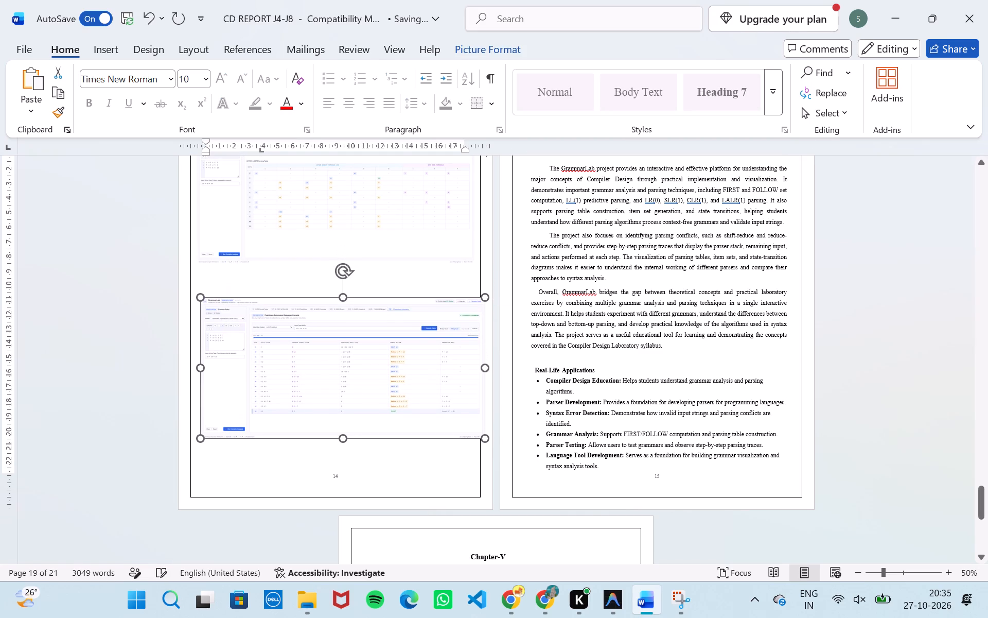
key(Left)
key(Left)
key(Left)
key(Left)
key(Left)
key(Left)
key(Left)
key(Left)
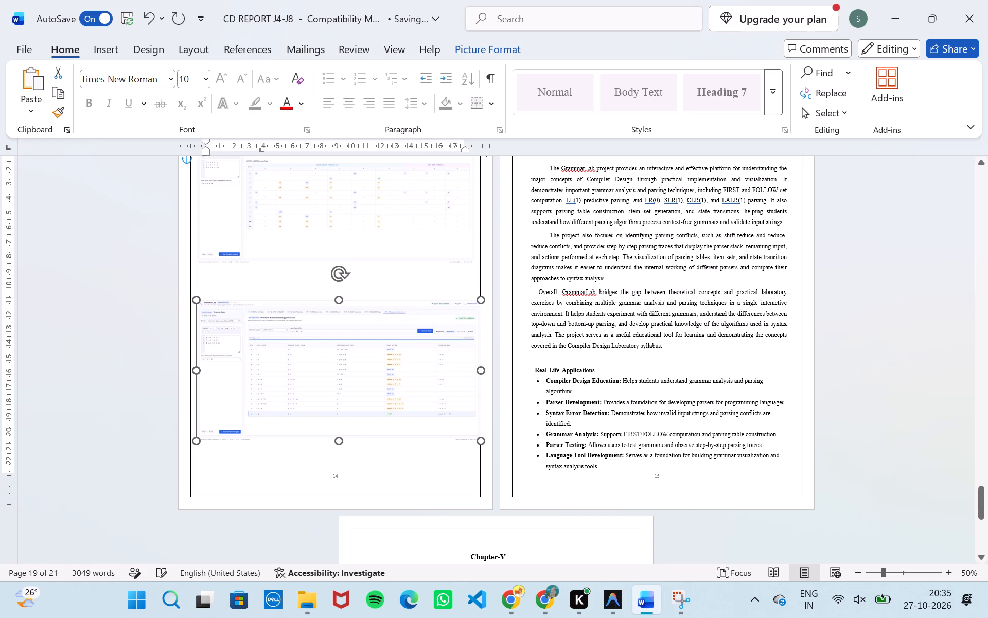
key(Left)
key(Left)
key(Left)
key(Left)
key(Left)
key(Left)
key(Left)
key(Left)
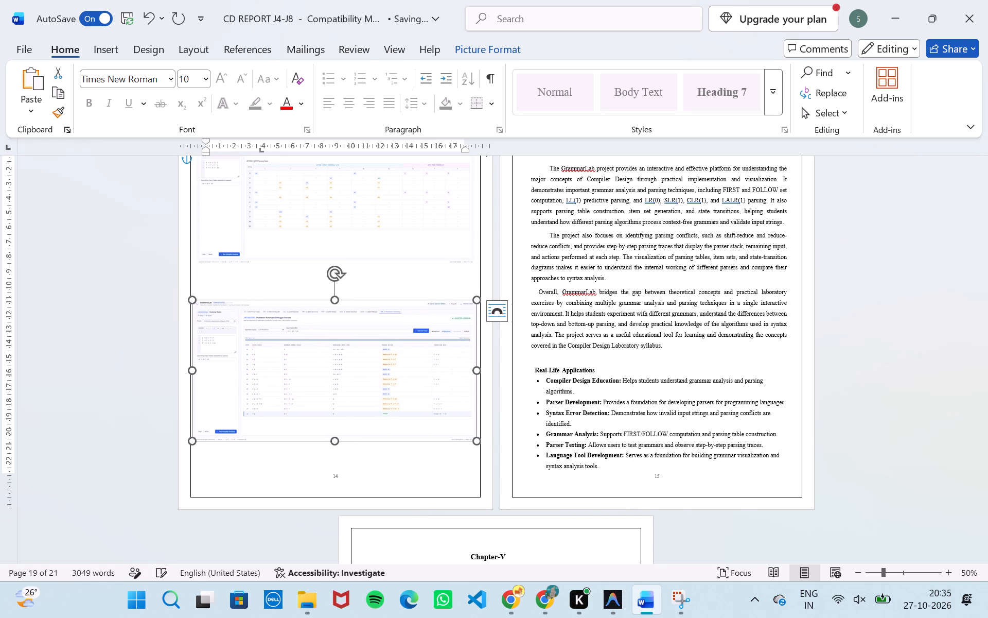
key(Left)
key(Right)
key(Right)
key(Up)
key(Up)
key(Up)
key(Up)
key(Up)
key(Up)
key(Up)
key(Up)
key(Up)
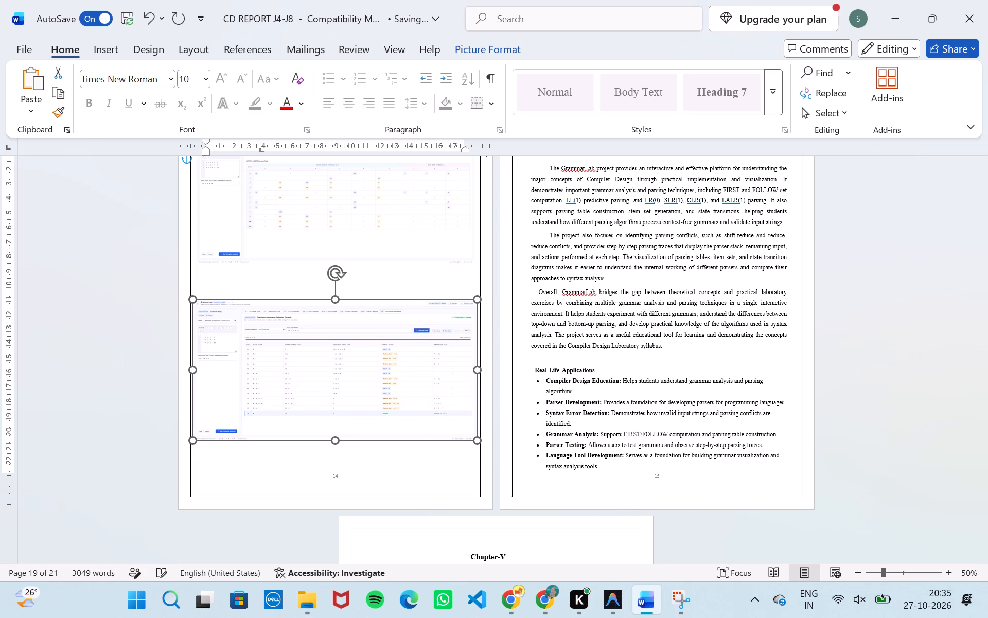
Nudge the SLR(1) screenshot down until it sits just above the Pushdown Automaton screenshot.
scroll(350, 332, up, 1)
click(376, 244)
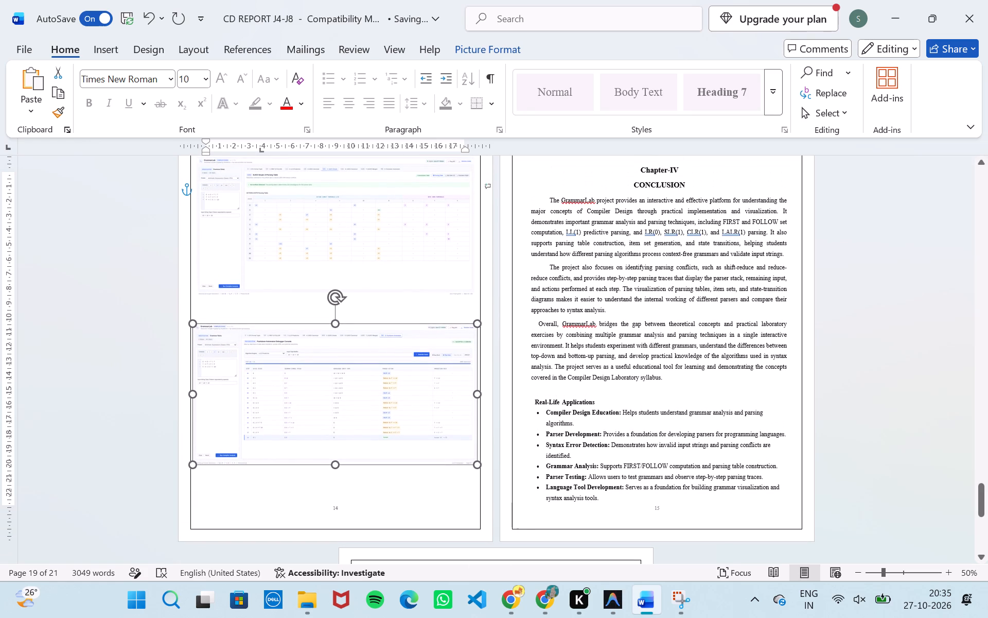
key(Down)
key(Down)
key(Down)
key(Down)
key(Down)
key(Down)
key(Down)
key(Down)
key(Down)
key(Down)
key(Down)
key(Down)
key(Down)
key(Down)
key(Down)
key(Down)
key(Down)
key(Down)
key(Down)
key(Down)
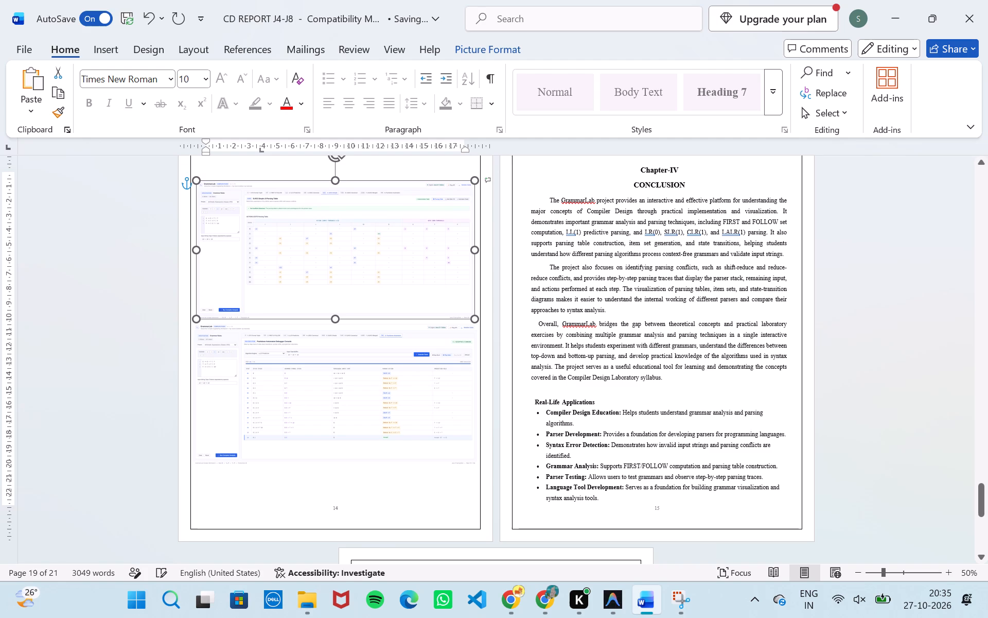
key(Left)
click(100, 228)
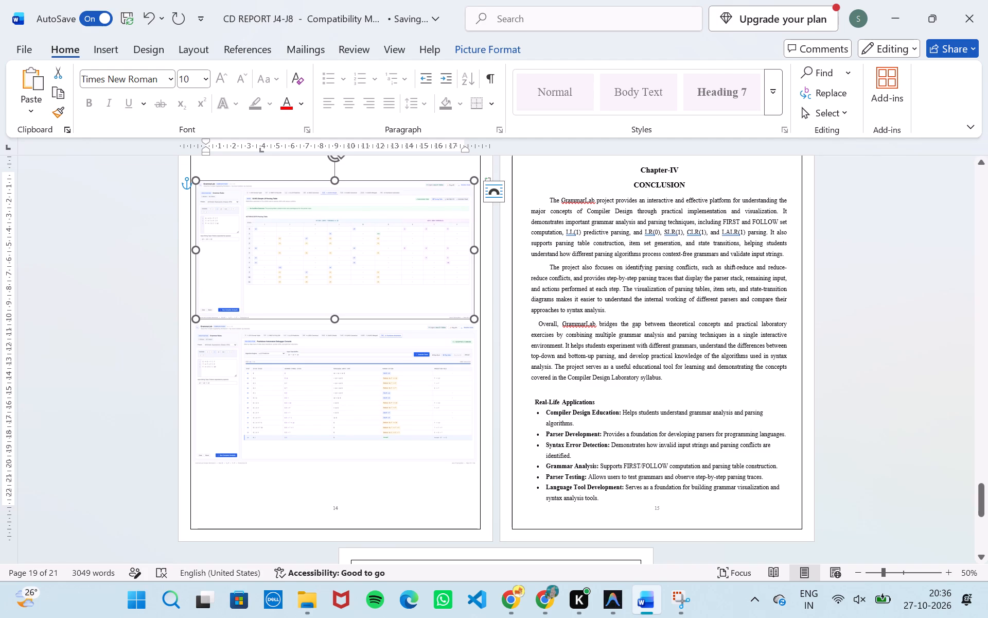
click(157, 263)
Nudge the SLR(1) screenshot back up towards the page's top border, leaving a gap above the Pushdown Automaton screenshot.
scroll(157, 263, up, 2)
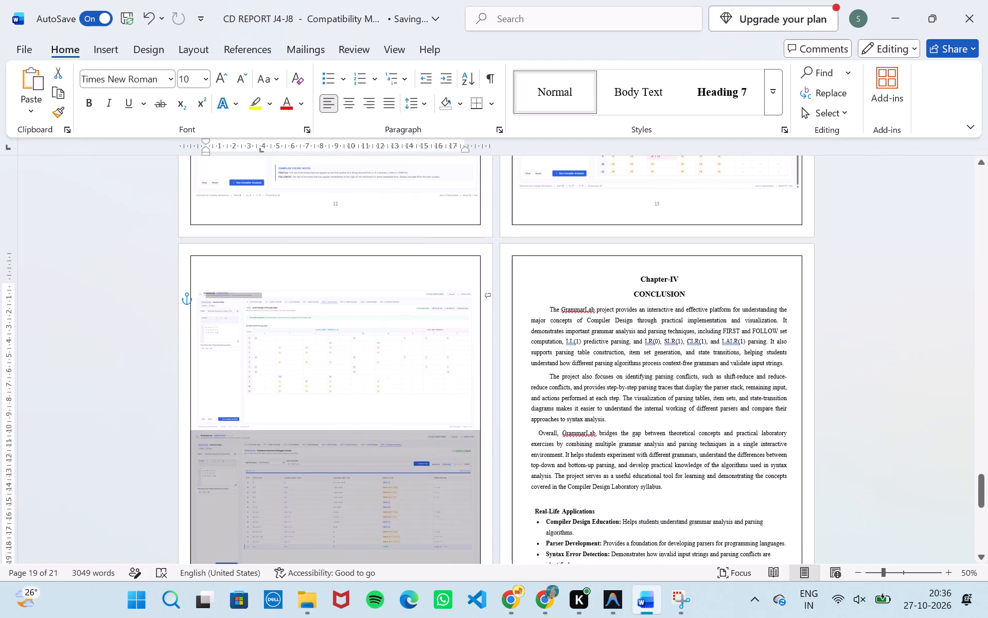
click(326, 368)
key(Up)
key(Up)
key(Up)
key(Up)
key(Up)
key(Up)
key(Up)
key(Up)
key(Up)
key(Up)
key(Up)
key(Up)
key(Up)
key(Up)
key(Up)
key(Up)
key(Up)
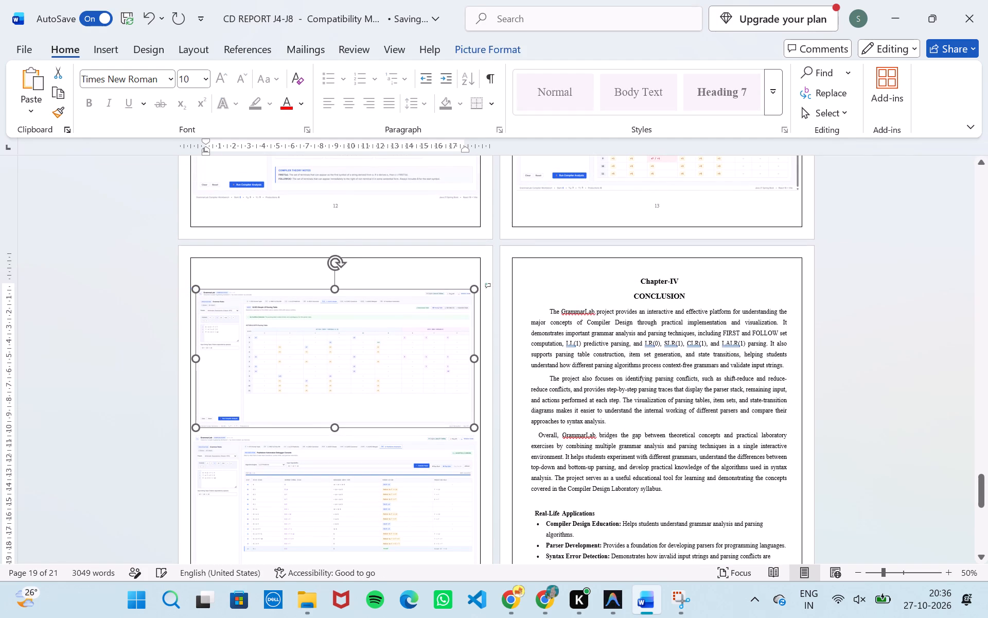
key(Down)
key(Down)
key(Down)
key(Down)
key(Down)
key(Down)
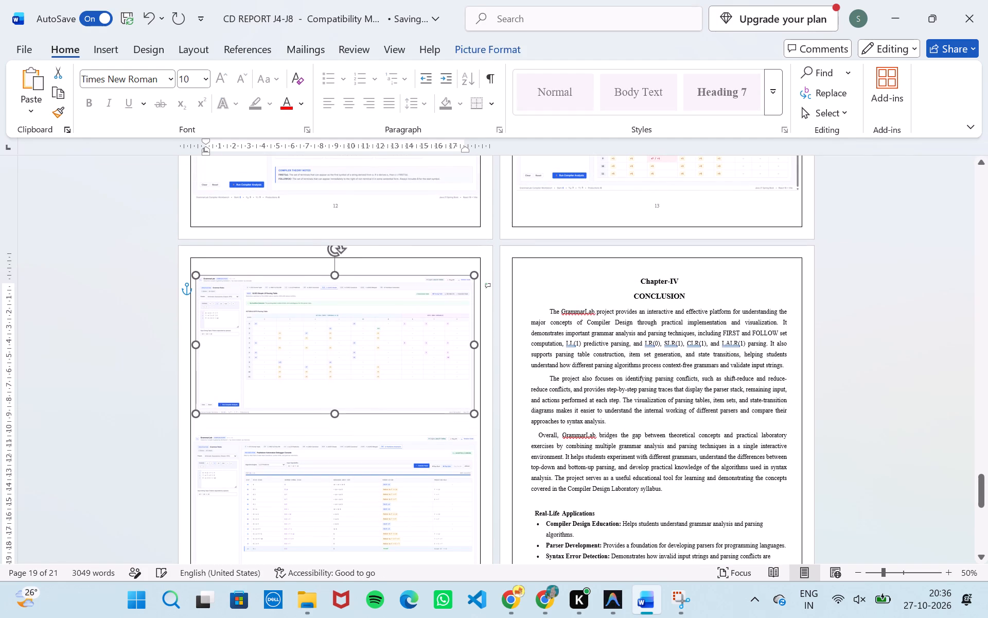
click(863, 311)
Compare with the preceding test case pages and nudge the SLR(1) screenshot slightly down from the top border.
scroll(863, 311, up, 4)
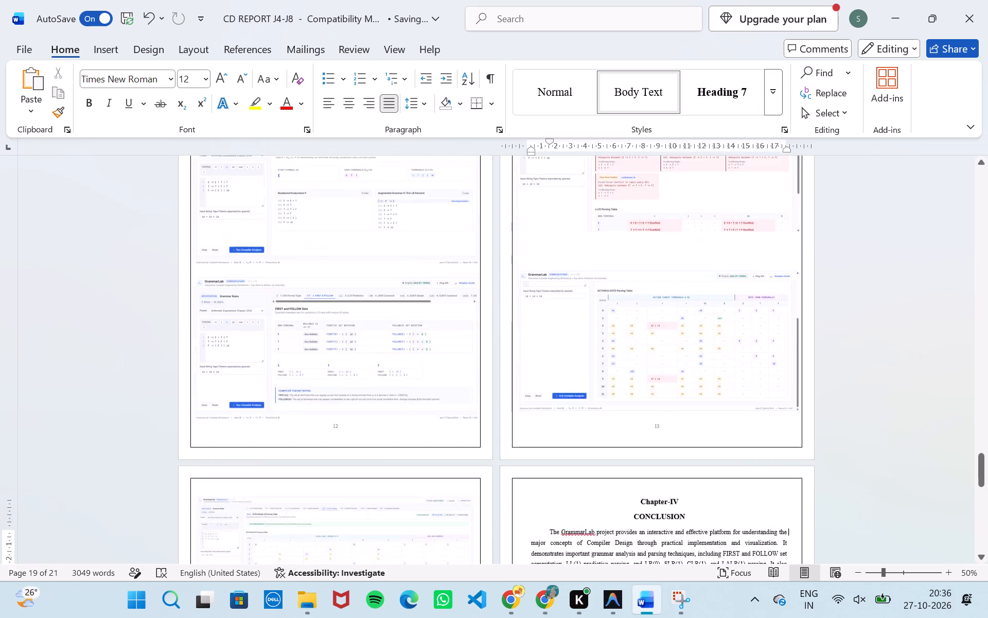
scroll(863, 311, down, 1)
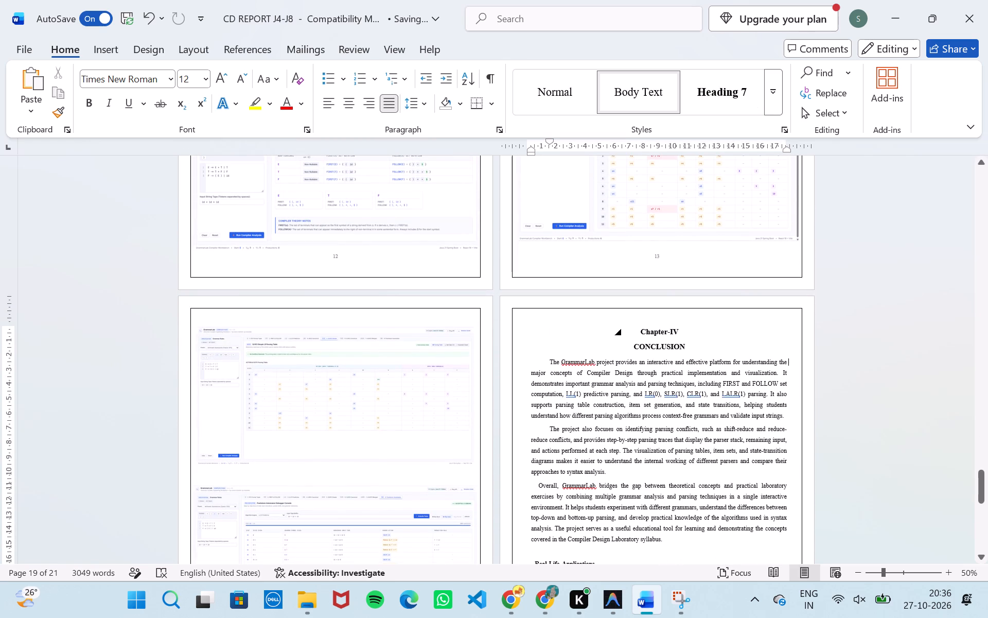
click(421, 394)
key(Down)
key(Down)
key(Down)
key(Down)
key(Down)
key(Down)
key(Down)
key(Down)
key(Down)
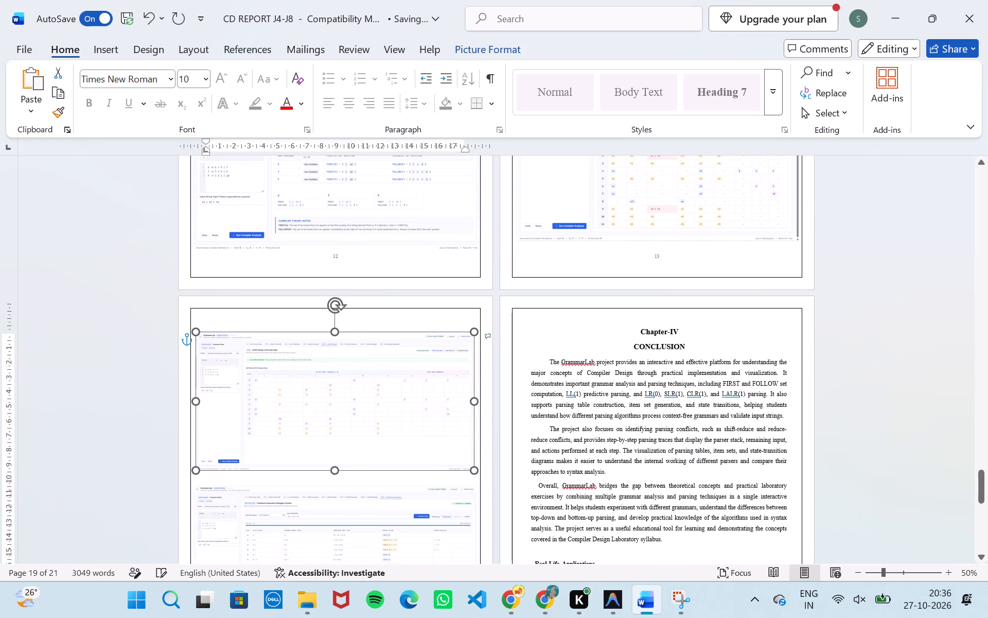
Nudge the Pushdown Automaton screenshot further down to widen the gap between it and the SLR(1) screenshot.
scroll(421, 394, down, 2)
click(412, 363)
key(Down)
key(Down)
key(Down)
key(Down)
key(Down)
key(Down)
key(Down)
key(Down)
key(Down)
key(Down)
key(Down)
key(Down)
key(Down)
key(Down)
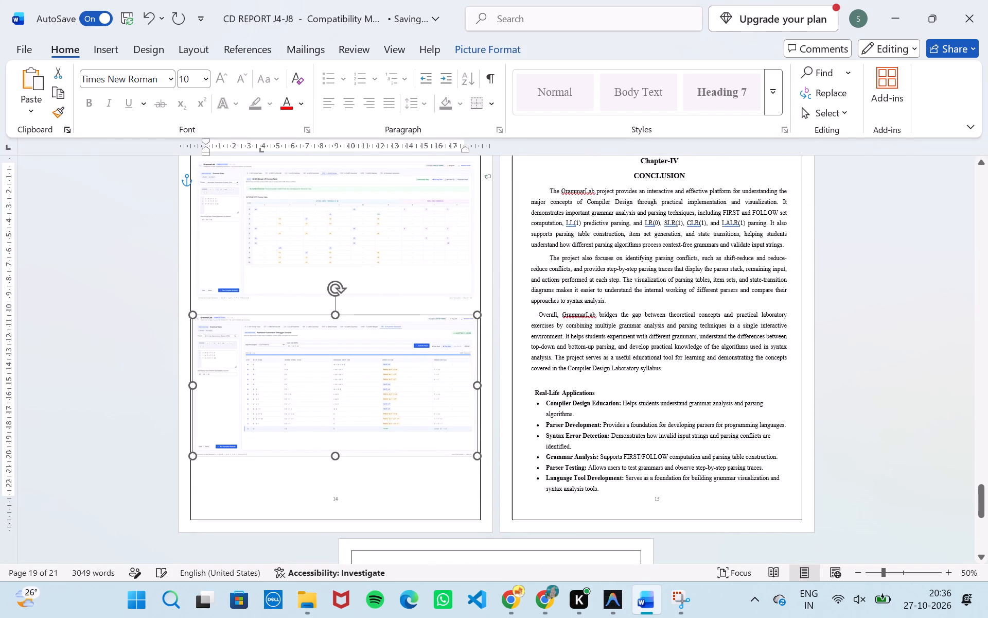
key(Down)
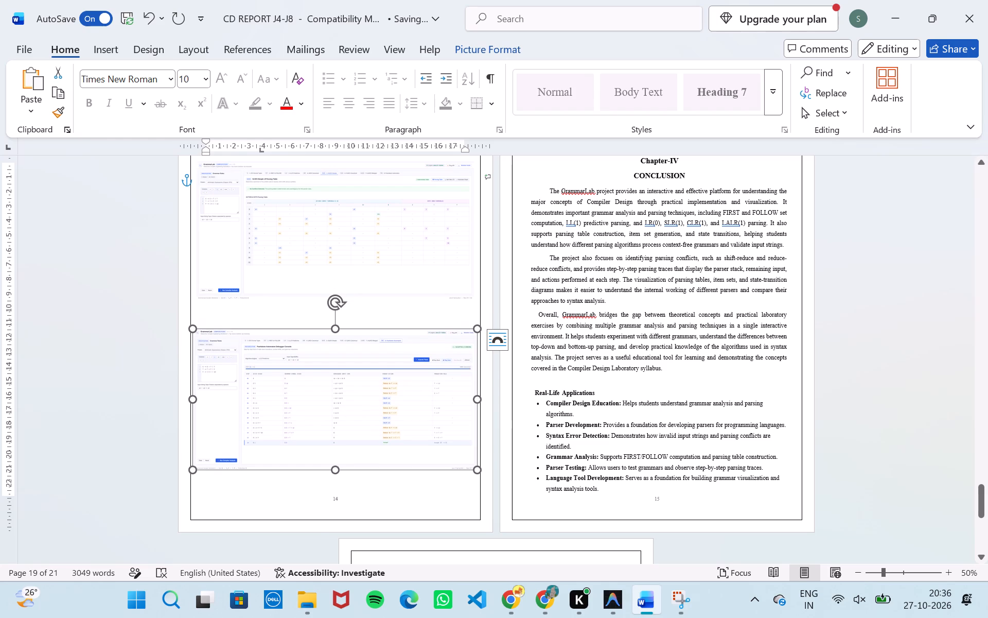
click(905, 339)
Complete the Table of Contents page numbers: References 16, Conclusion 15 and Test Case 12-15.
scroll(860, 394, down, 7)
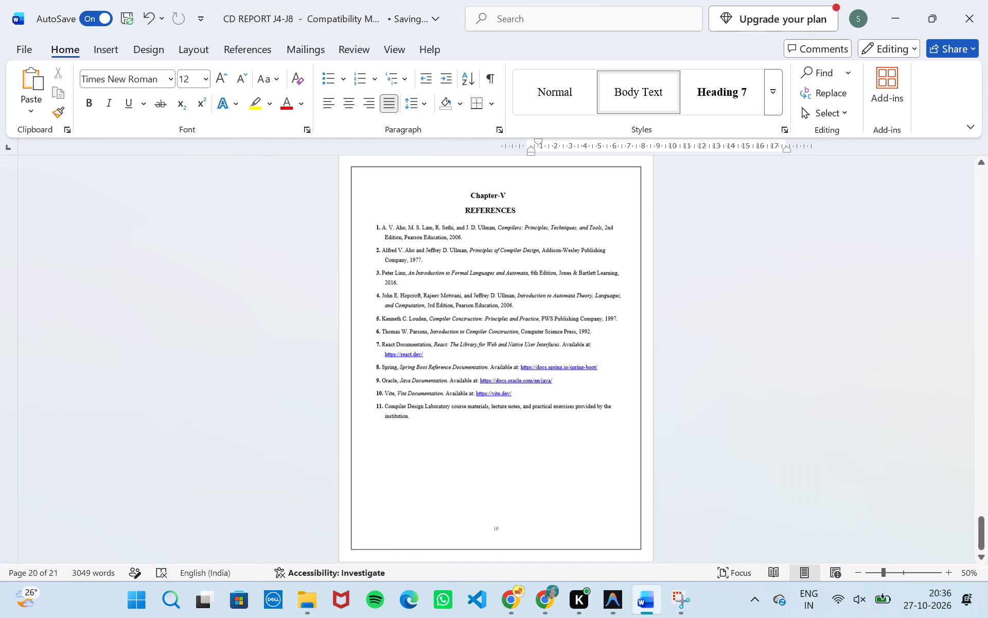
scroll(860, 394, down, 2)
scroll(860, 394, up, 13)
scroll(860, 394, down, 4)
scroll(860, 394, up, 20)
scroll(860, 394, up, 20)
scroll(860, 394, up, 20)
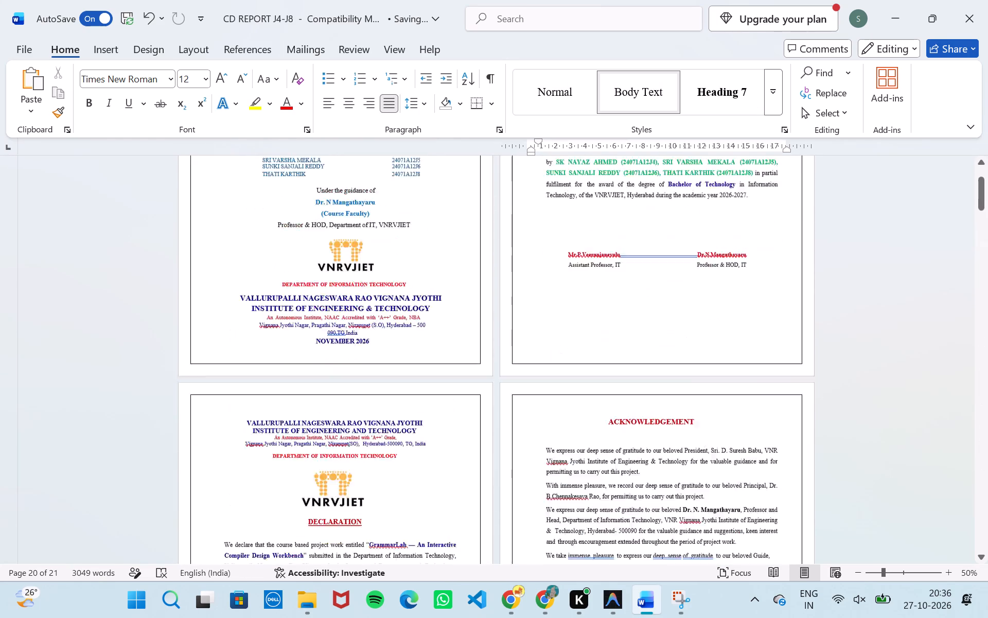
scroll(576, 482, down, 7)
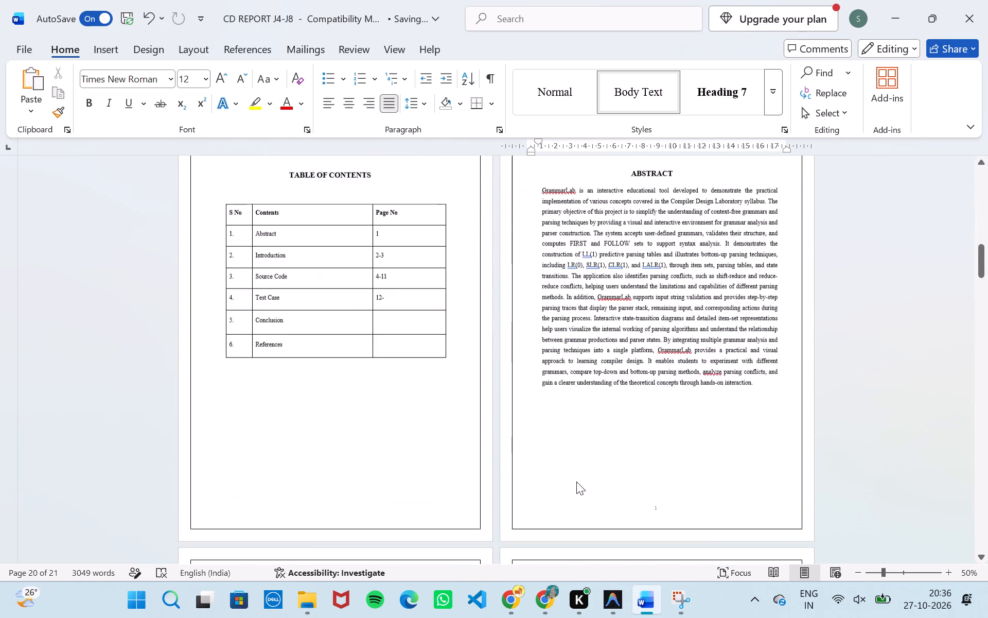
scroll(576, 482, down, 3)
scroll(576, 482, up, 3)
scroll(511, 389, up, 2)
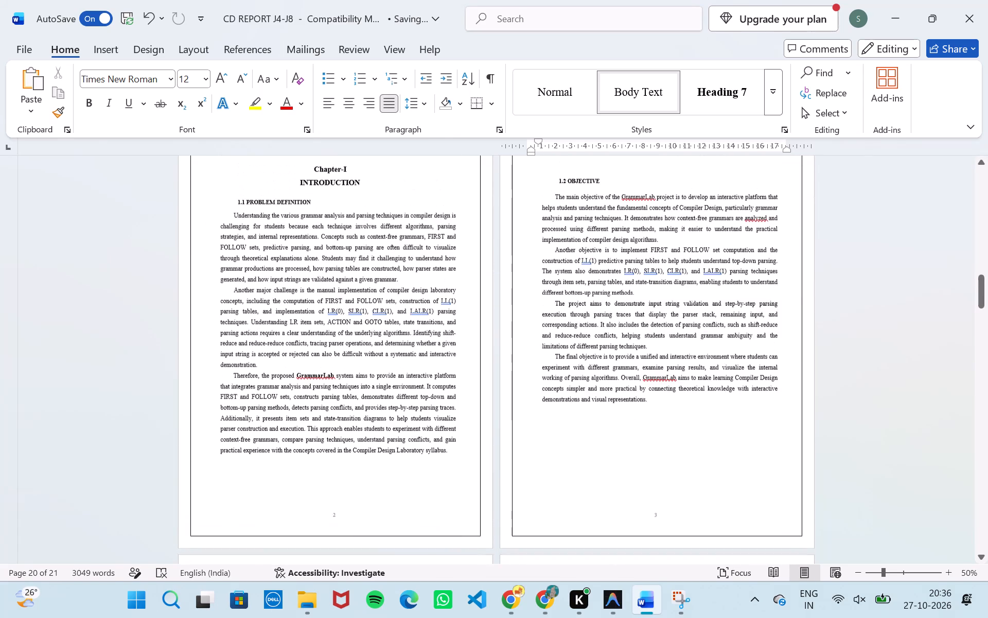
scroll(424, 264, up, 3)
scroll(403, 315, up, 1)
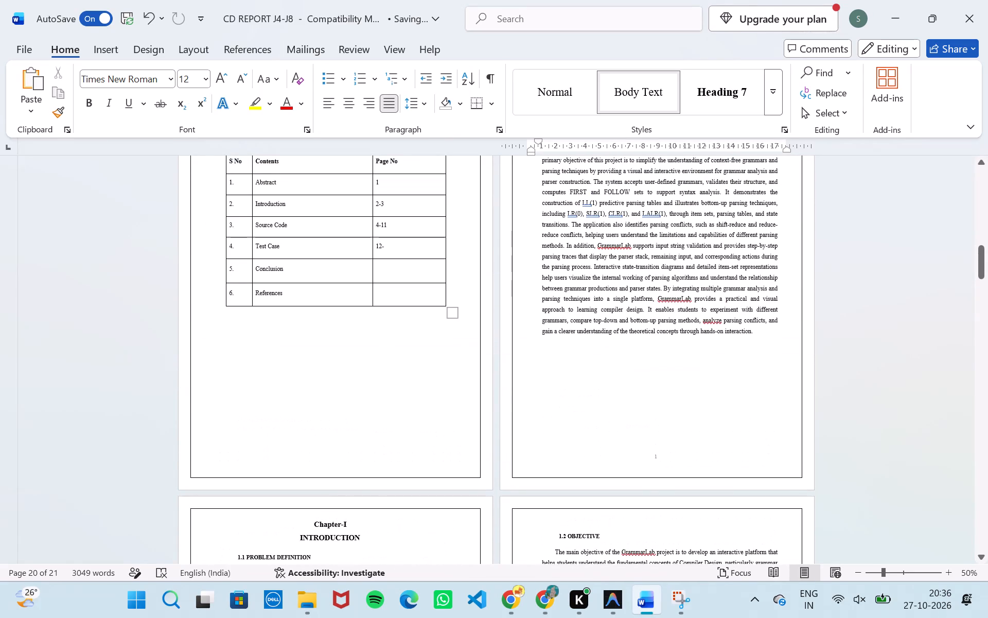
click(401, 300)
text(16)
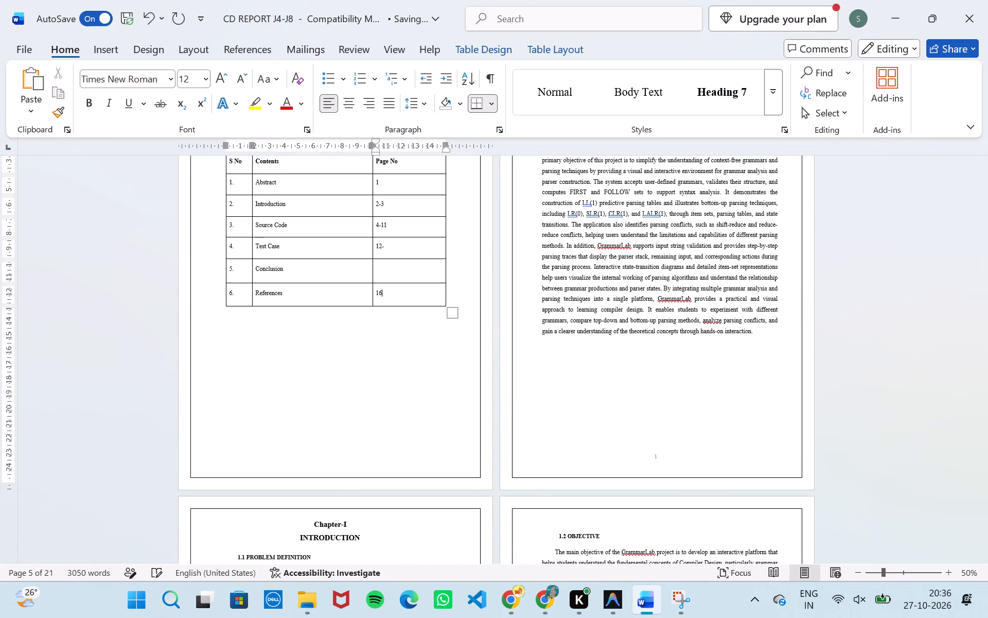
click(395, 274)
text(15)
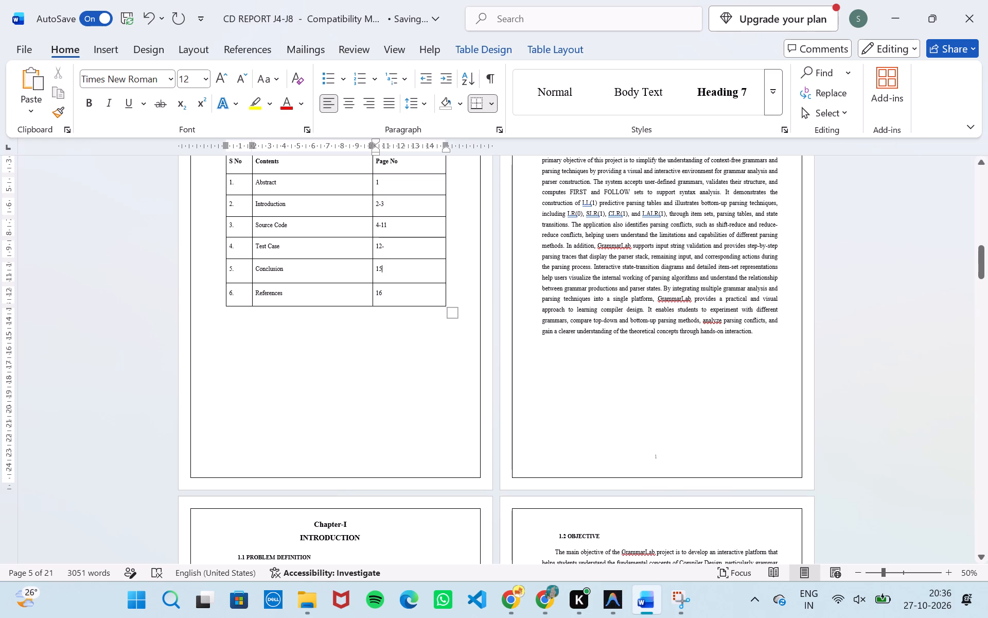
click(396, 249)
text(15)
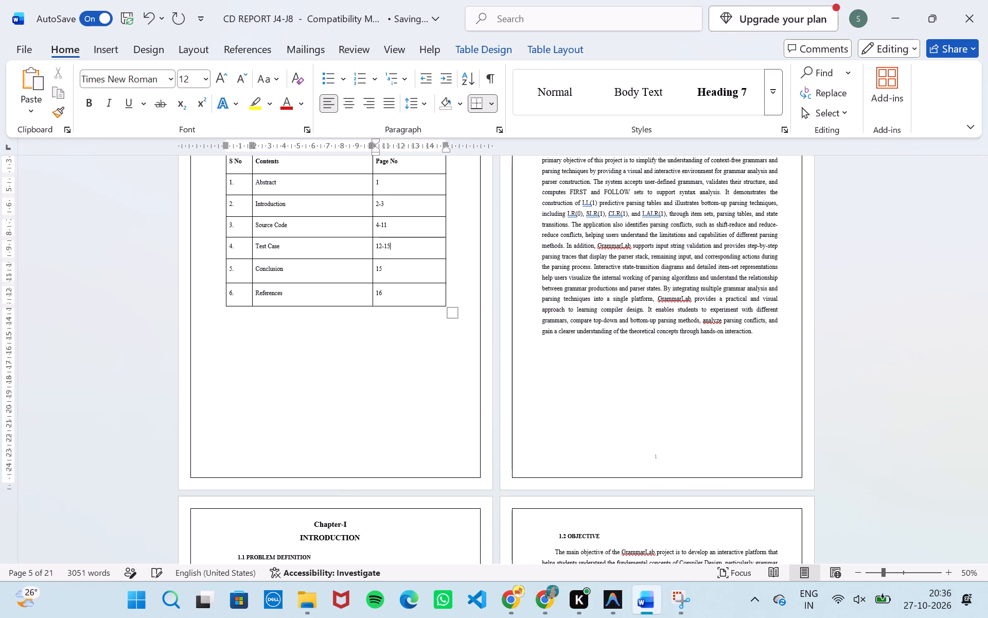
Change the Test Case page range in the Table of Contents to 12 - 14, with spaces around the hyphen.
key(BackSpace)
key(4)
key(Left)
key(Left)
key(Left)
key(space)
key(Right)
key(space)
Space out the hyphens in the Source Code and Introduction page ranges so they read 4 - 11 and 2 - 3.
click(379, 225)
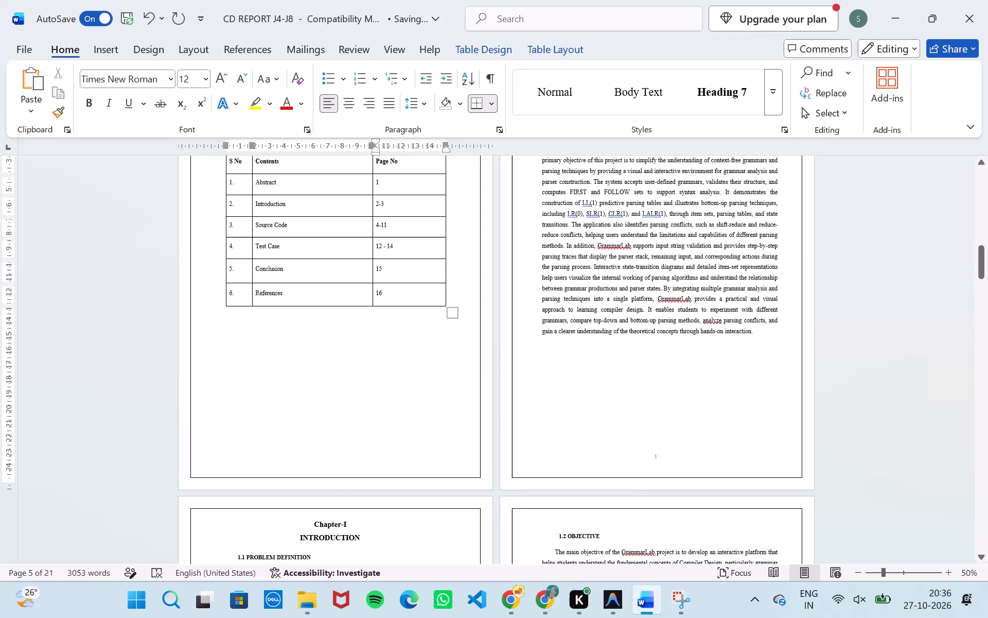
key(space)
key(Right)
key(space)
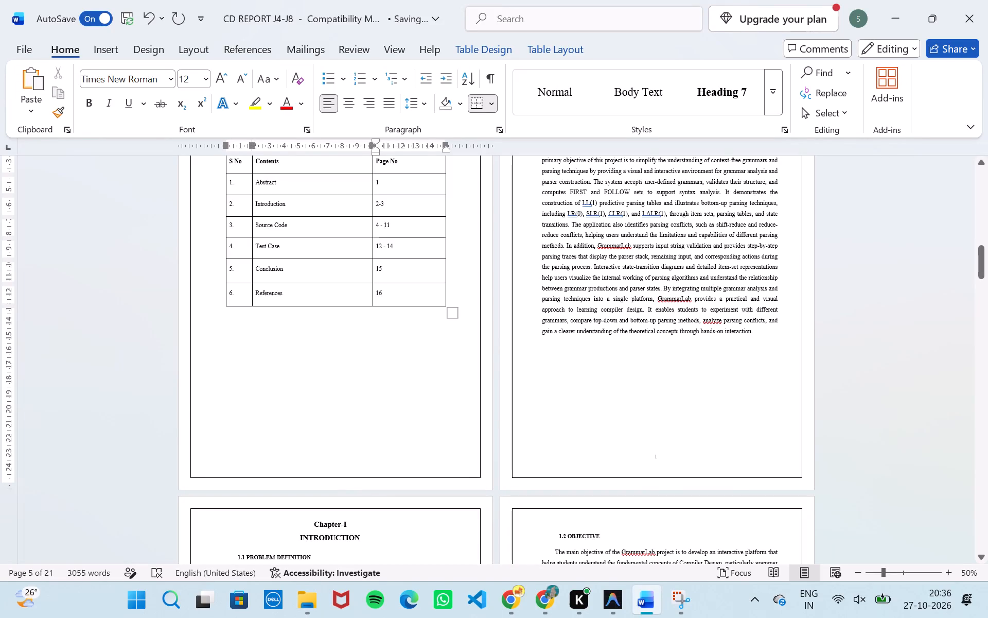
click(378, 204)
key(space)
key(Right)
key(space)
Widen the institute address paragraph at the bottom of the cover page by moving its left and right indents outward.
scroll(392, 267, up, 10)
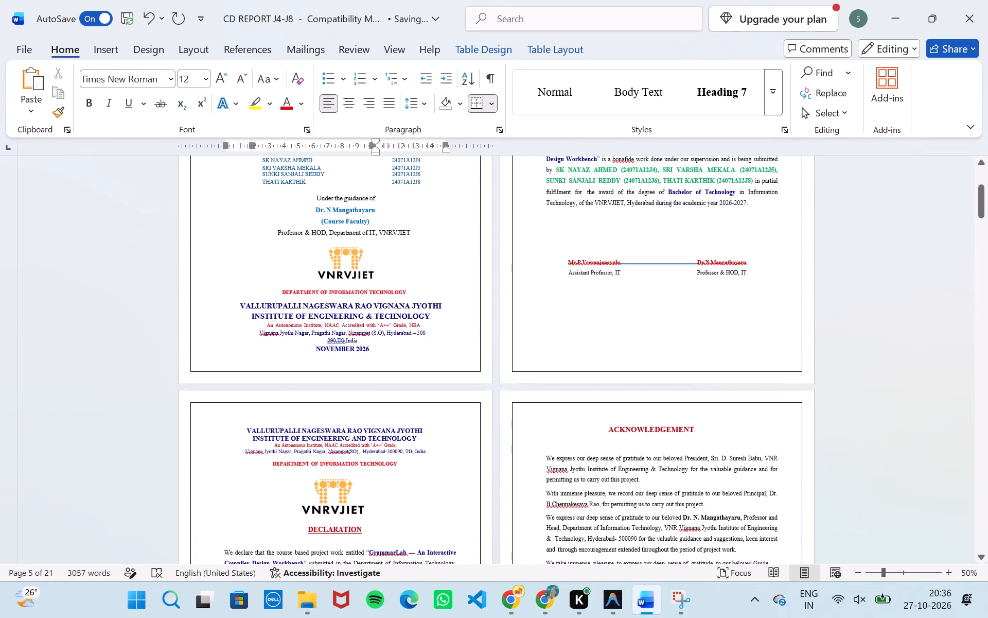
click(365, 340)
drag(365, 340, 268, 332)
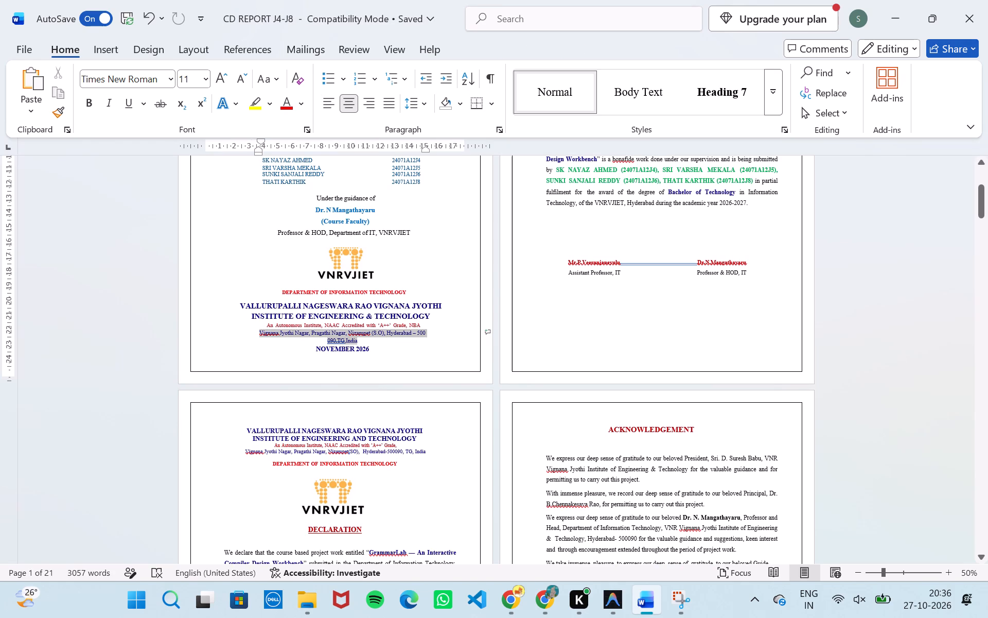
drag(268, 332, 267, 332)
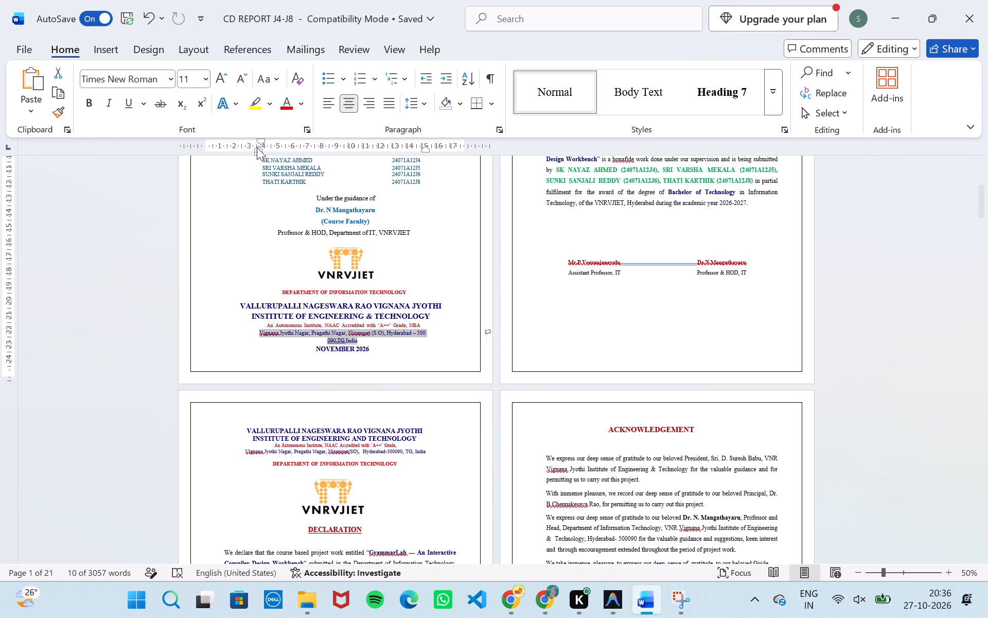
drag(257, 150, 245, 150)
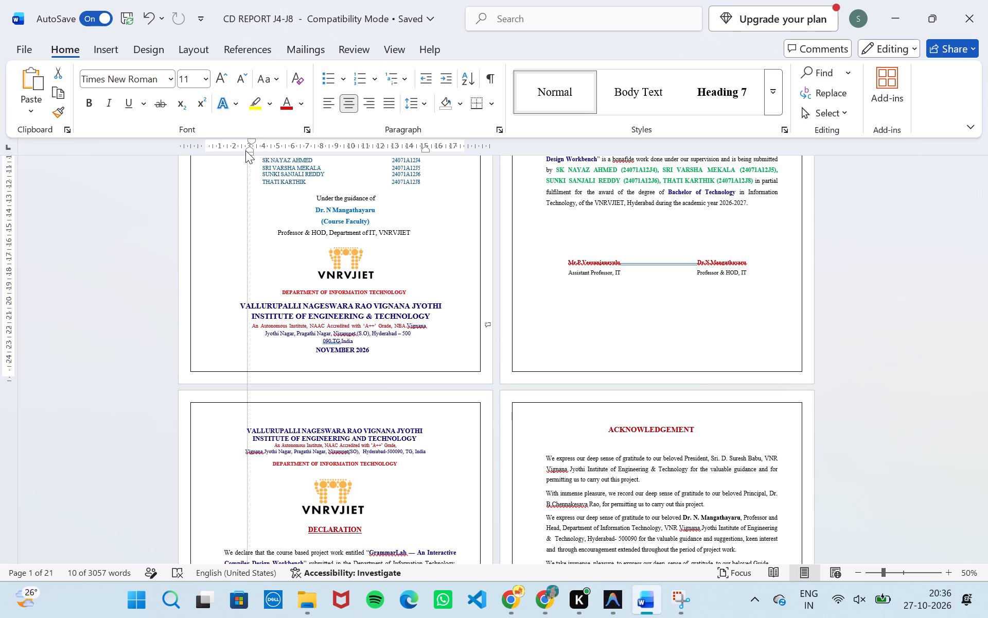
drag(245, 150, 248, 150)
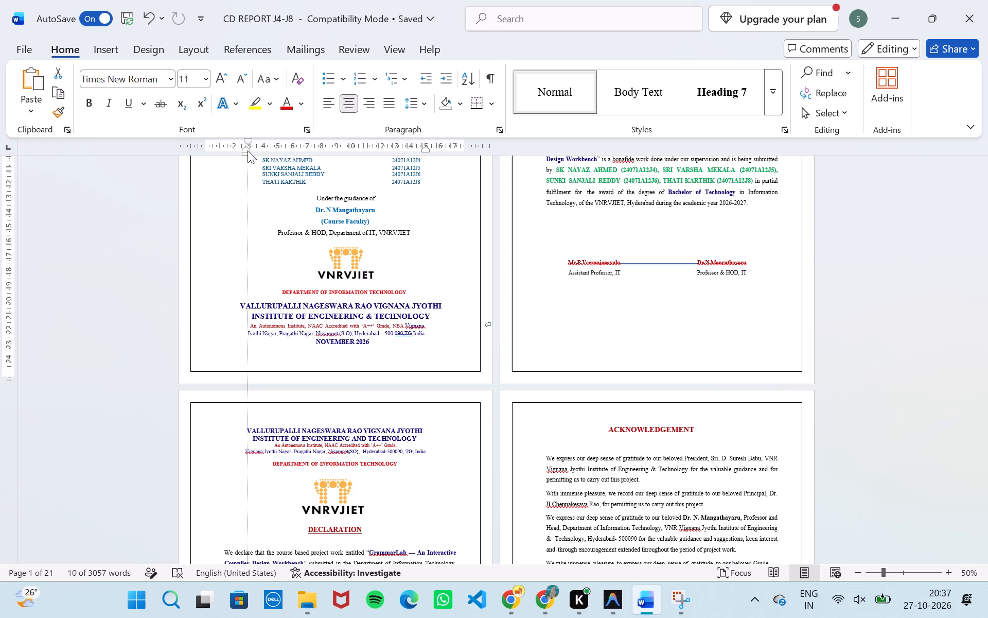
drag(248, 150, 243, 150)
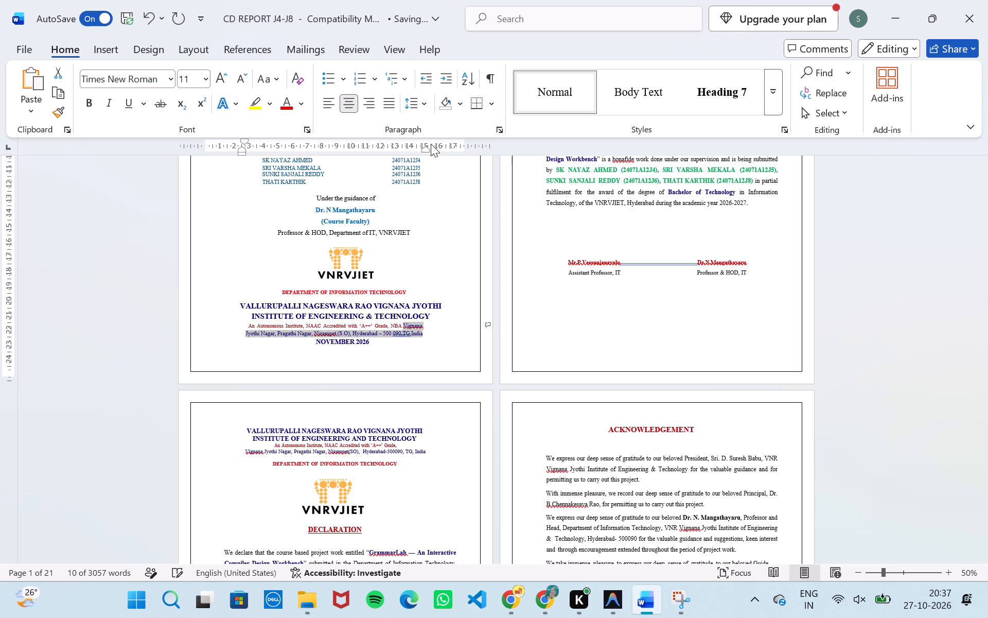
drag(426, 149, 429, 149)
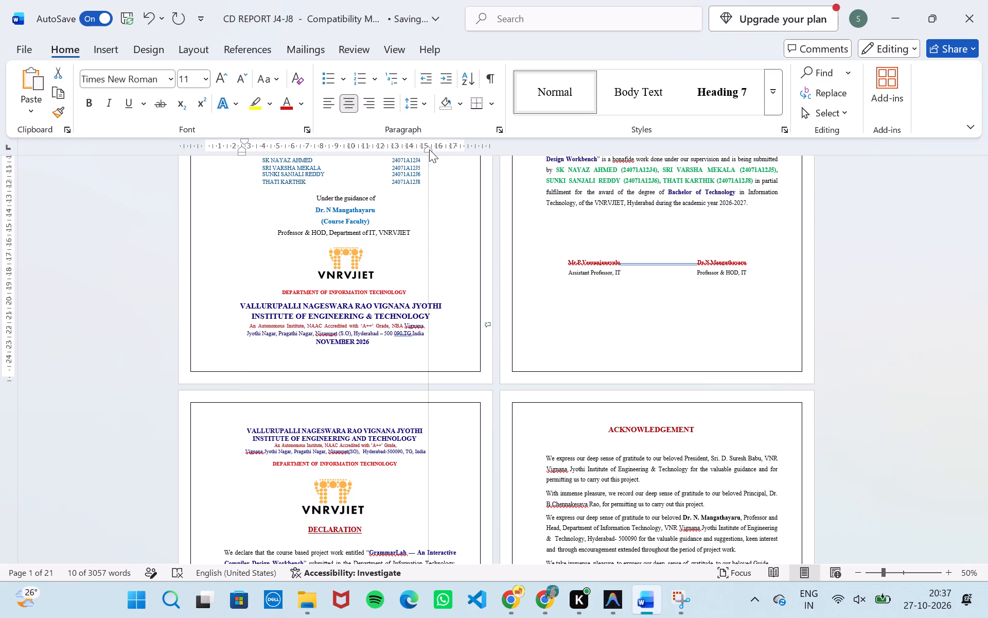
drag(429, 149, 435, 148)
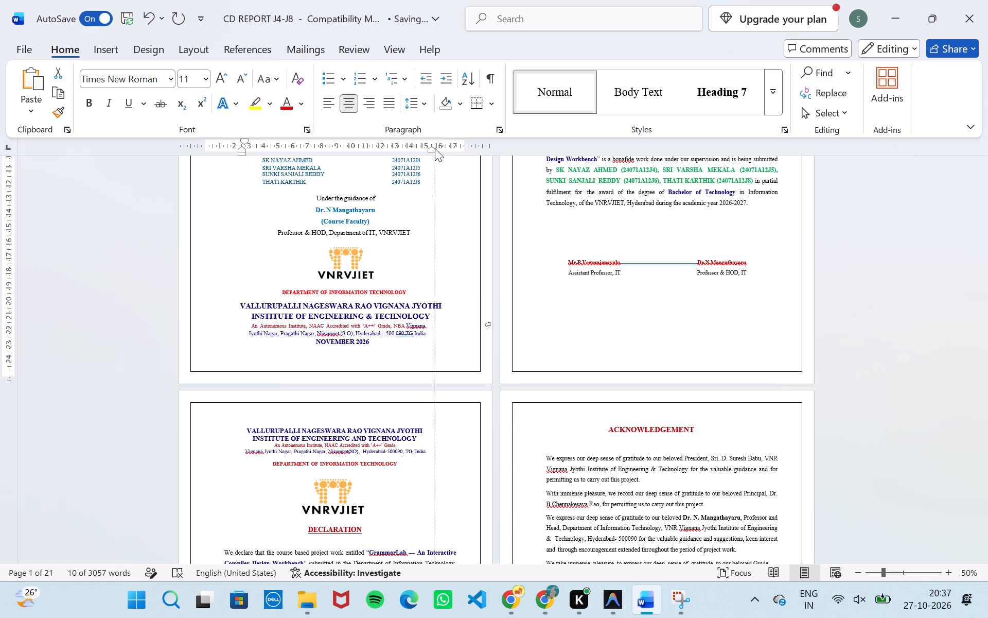
drag(435, 148, 433, 148)
click(445, 349)
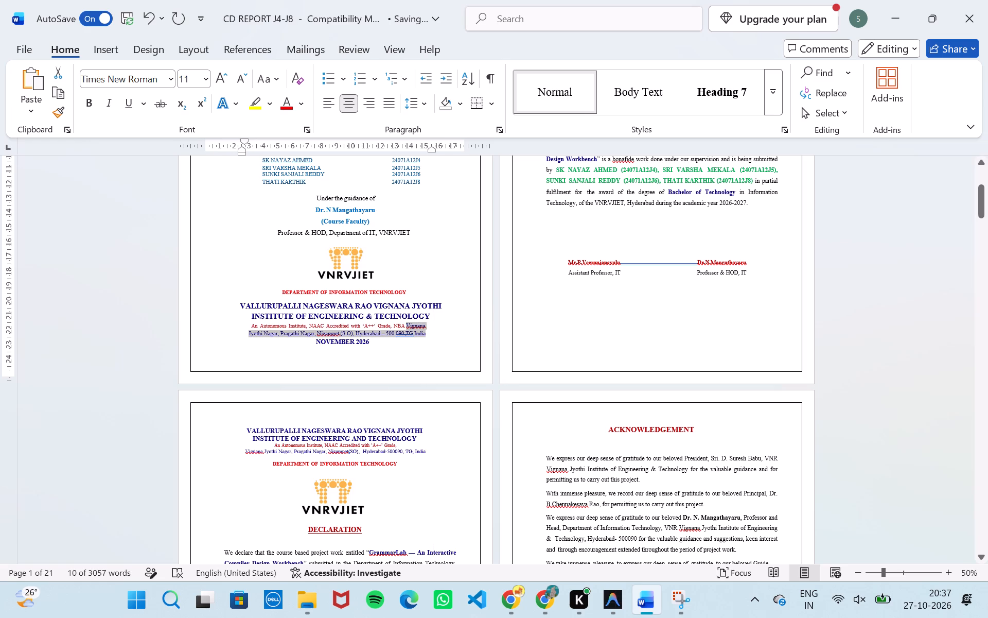
Break the line after "NBA" so the institute address starts on its own line below the accreditation text.
click(407, 325)
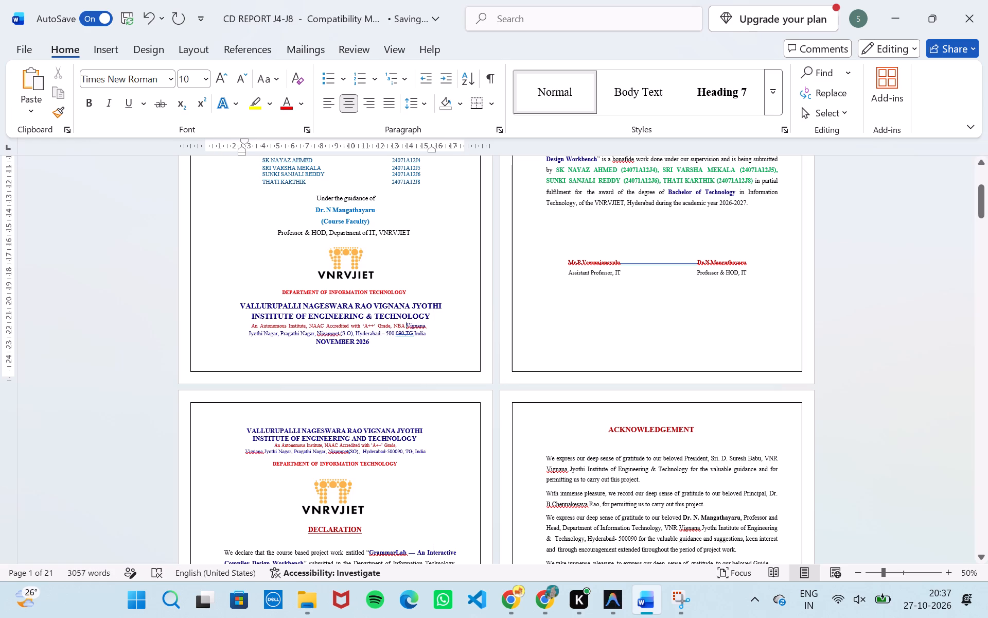
key(Return)
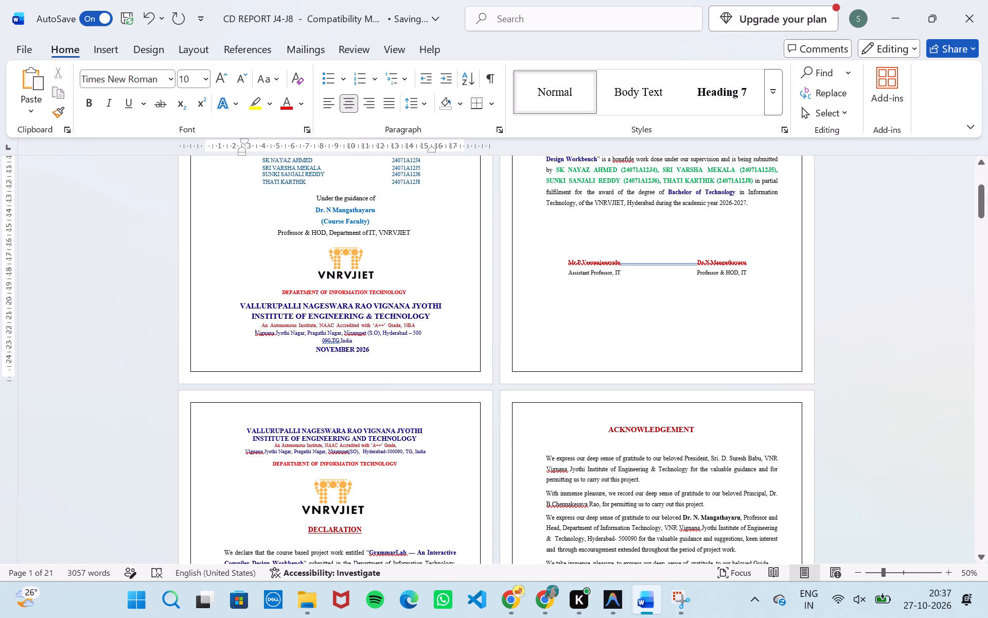
Extend the cover page address paragraph's right indent and move its first-line indent outward so the address fits on one line.
drag(354, 339, 262, 333)
click(262, 333)
drag(354, 342, 348, 342)
drag(348, 342, 261, 332)
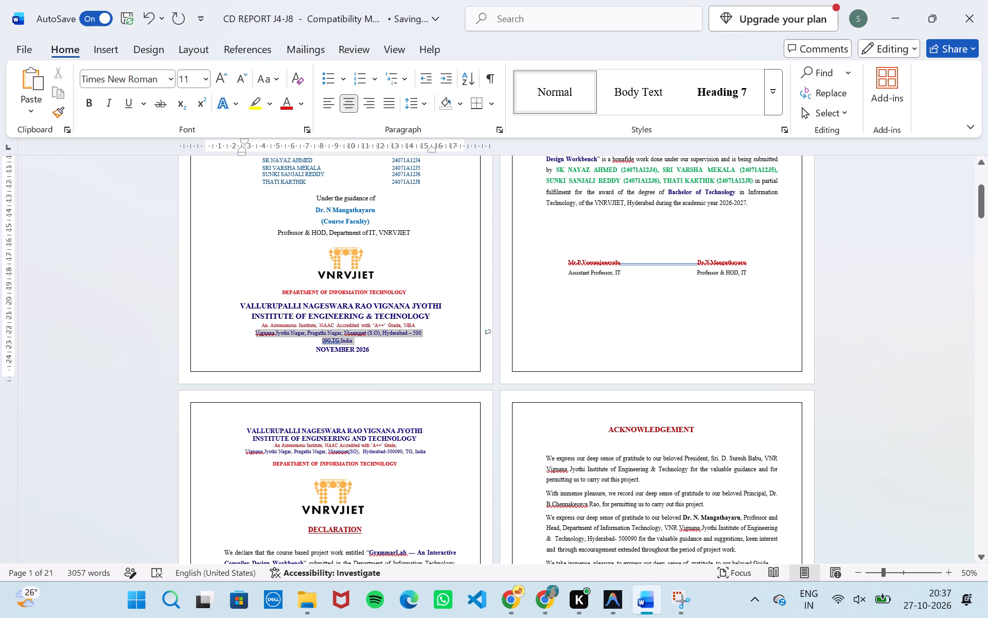
drag(261, 332, 260, 328)
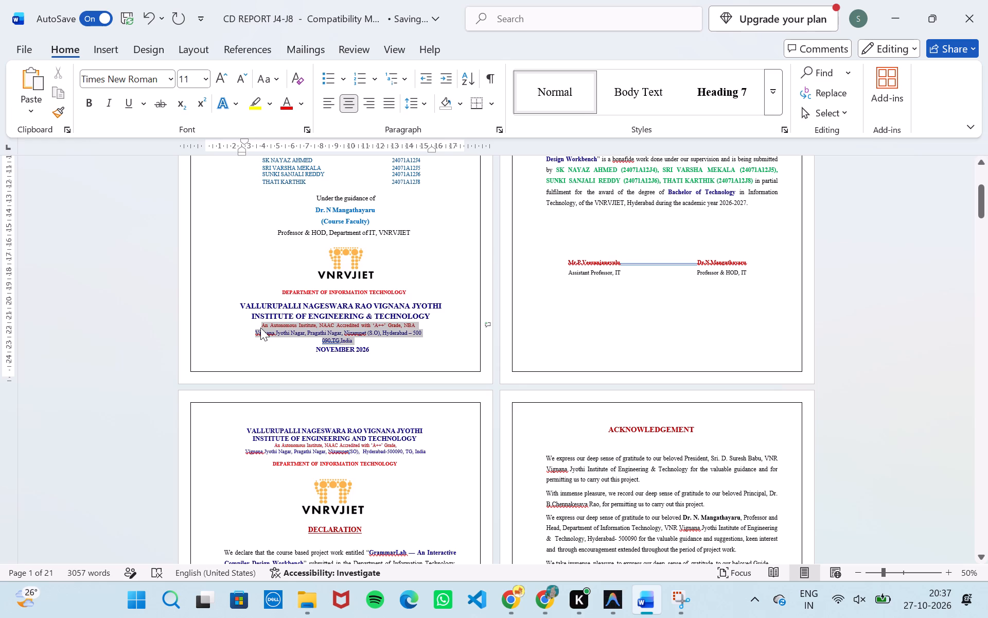
click(260, 328)
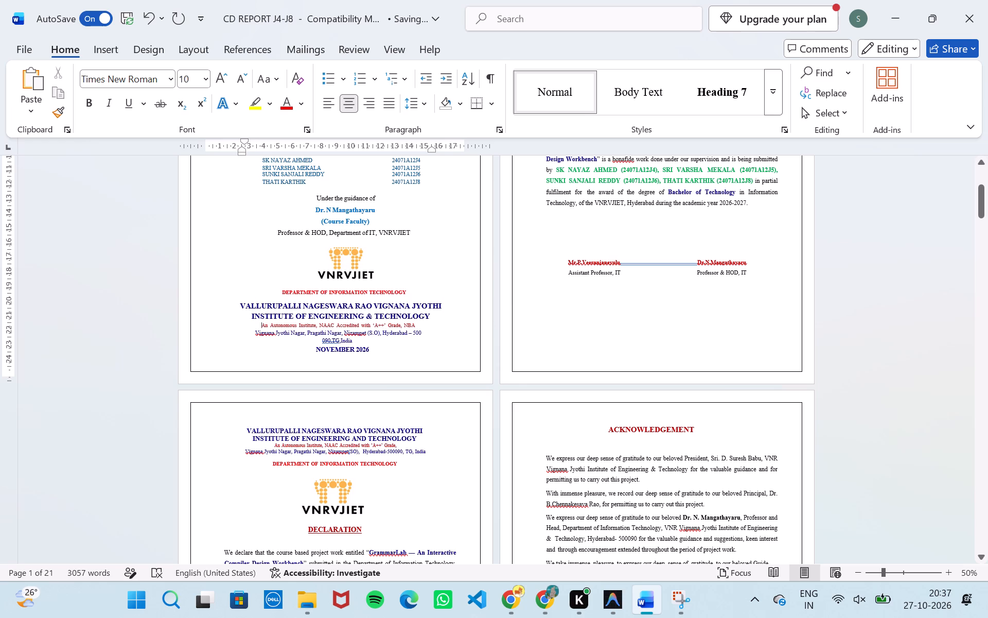
drag(355, 340, 269, 330)
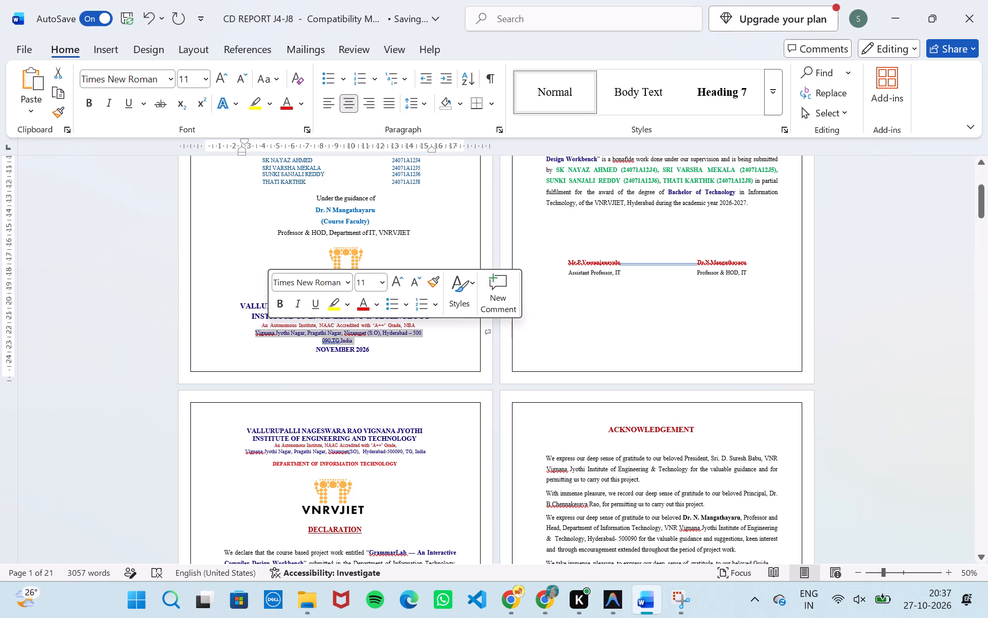
drag(431, 148, 436, 148)
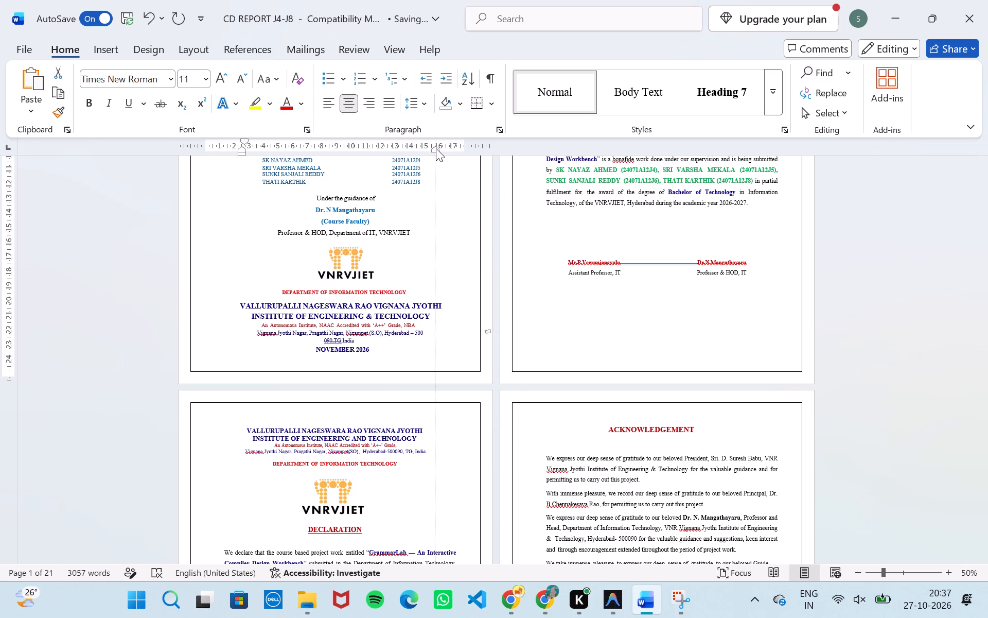
drag(436, 148, 448, 148)
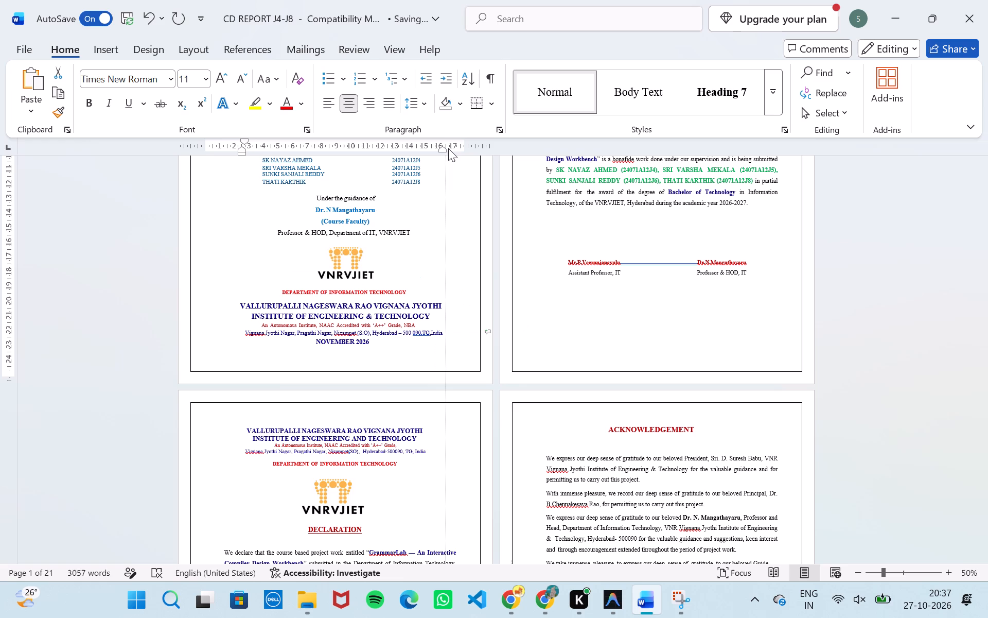
drag(448, 148, 442, 148)
drag(238, 151, 237, 151)
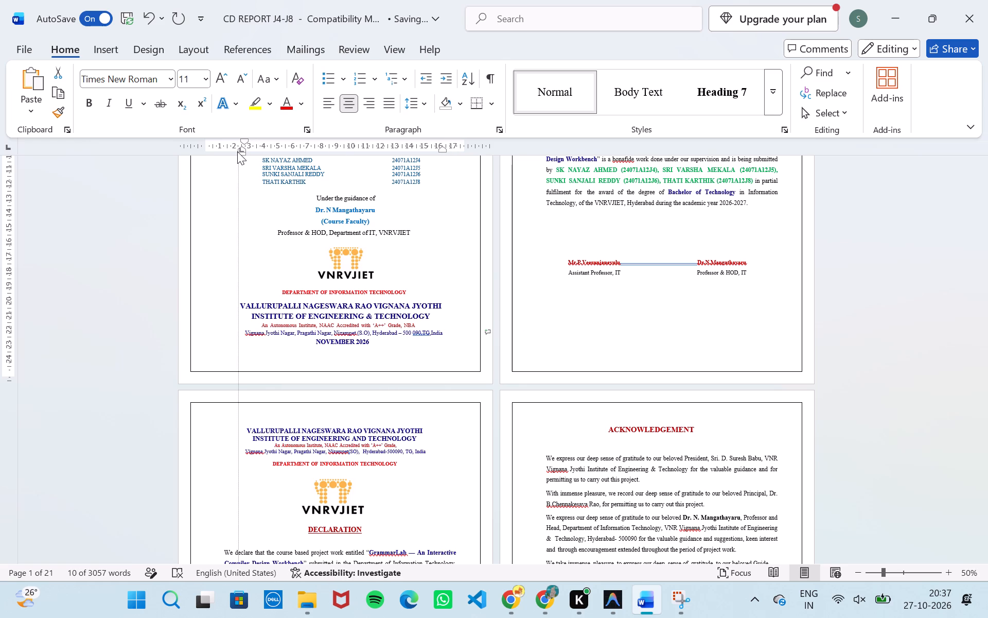
drag(237, 151, 226, 151)
drag(244, 140, 238, 140)
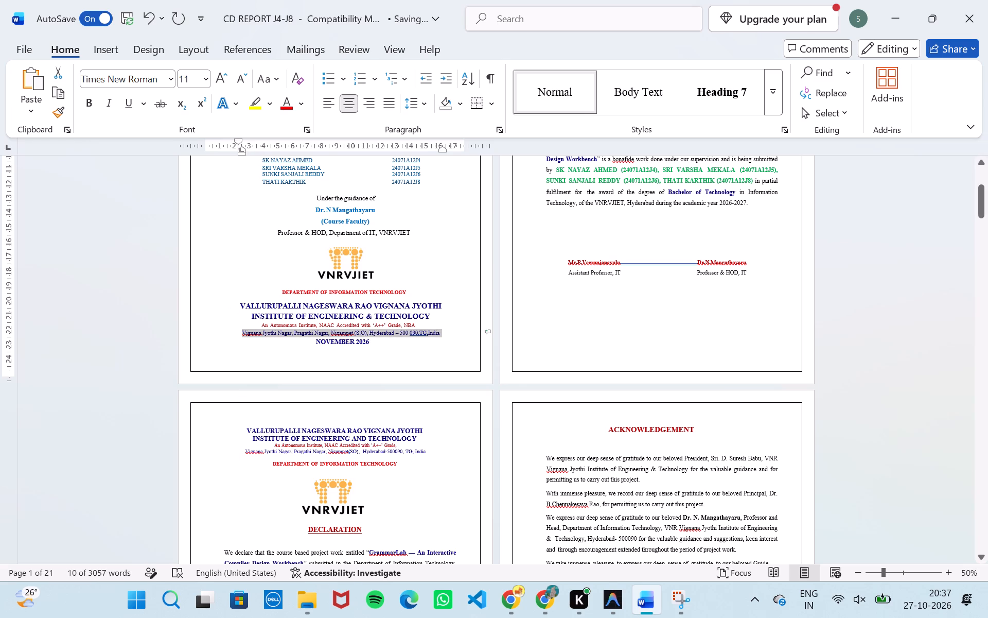
click(425, 325)
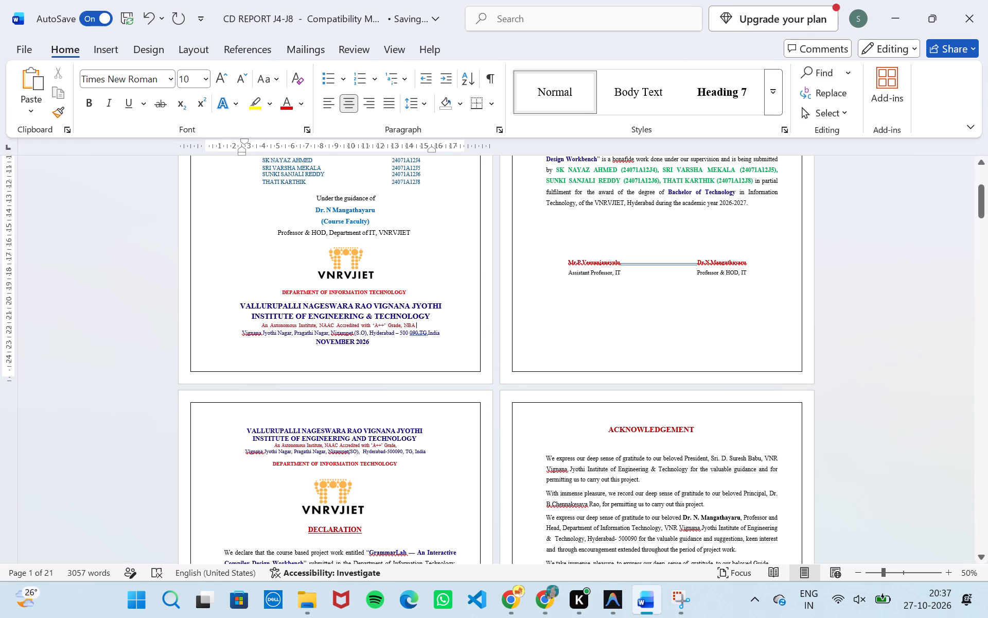
Insert a blank line between the institute address and NOVEMBER 2026 on the cover page.
click(447, 335)
key(Return)
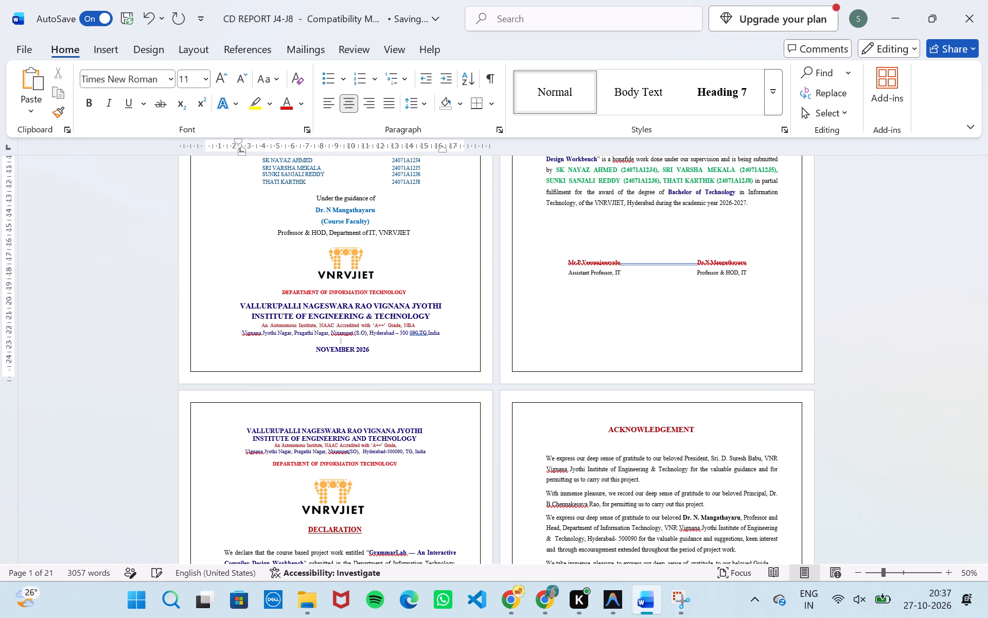
Add a space after the title and after the initial in both faculty signatory names on the certificate page.
click(866, 349)
scroll(866, 349, up, 1)
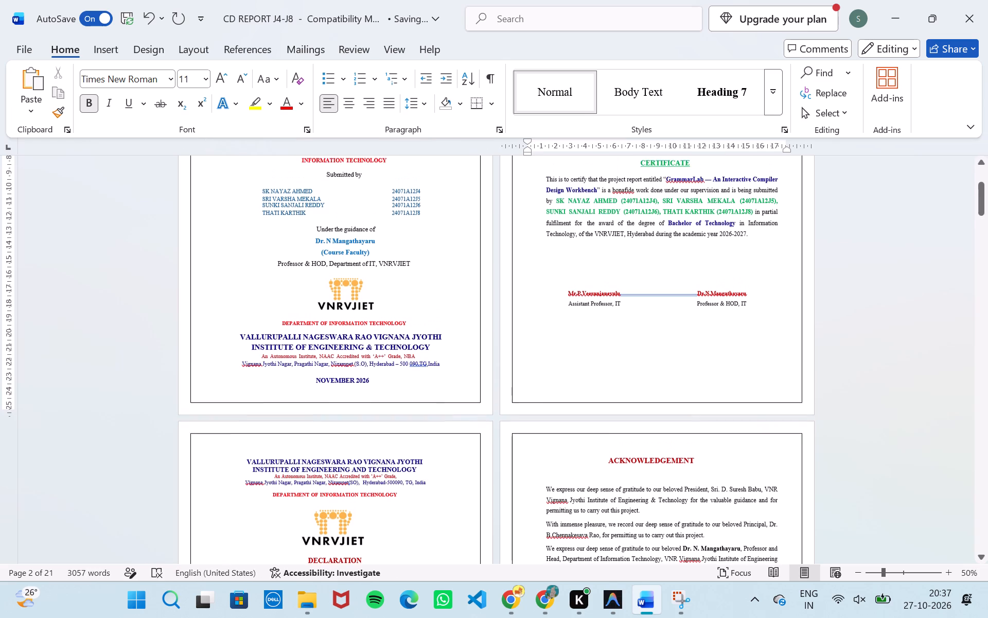
scroll(866, 349, up, 2)
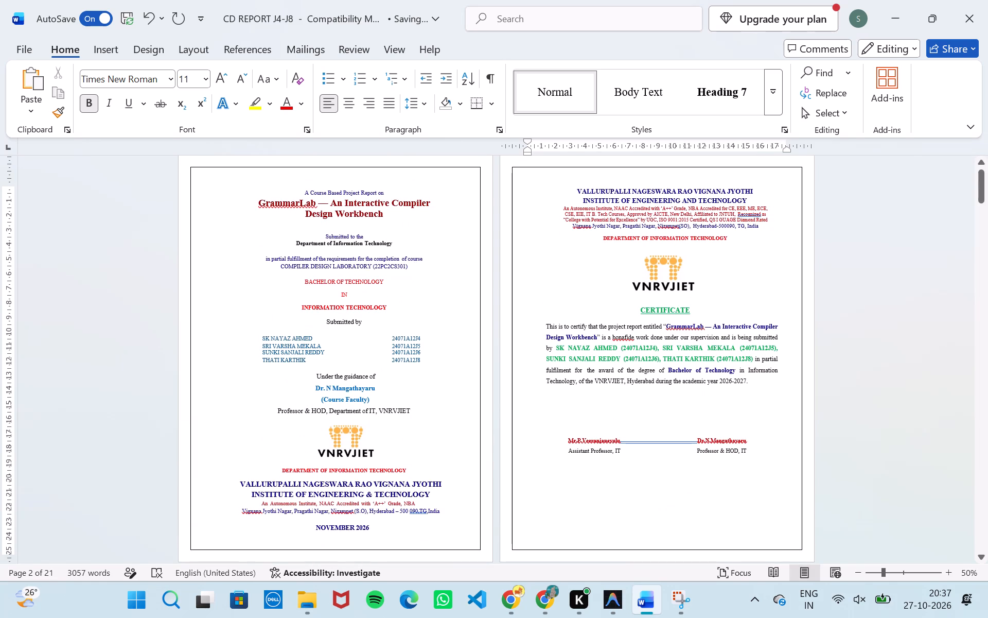
scroll(866, 349, up, 1)
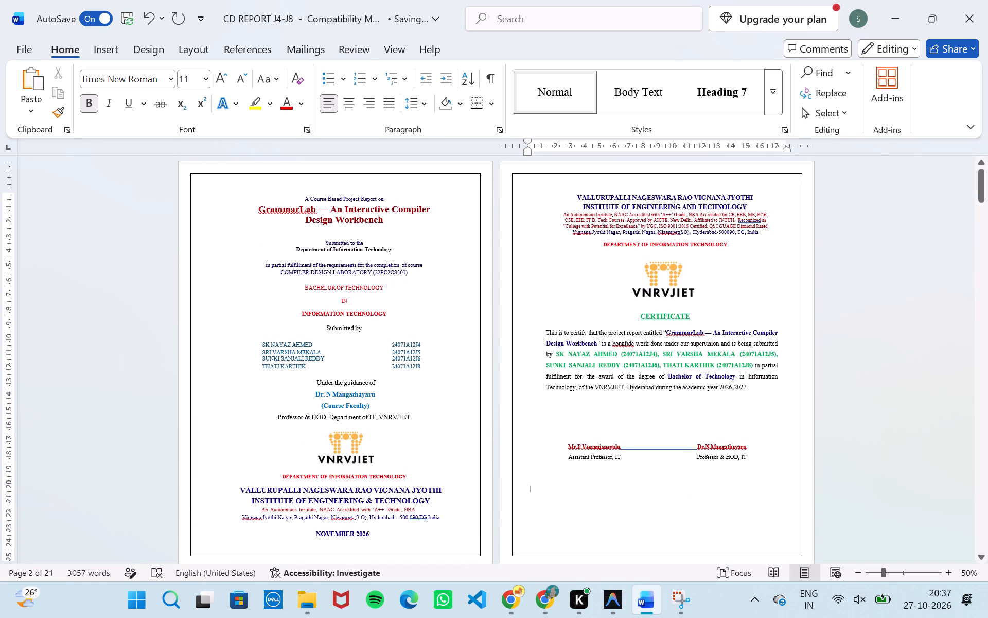
ctrl+scroll(734, 459, up, 6)
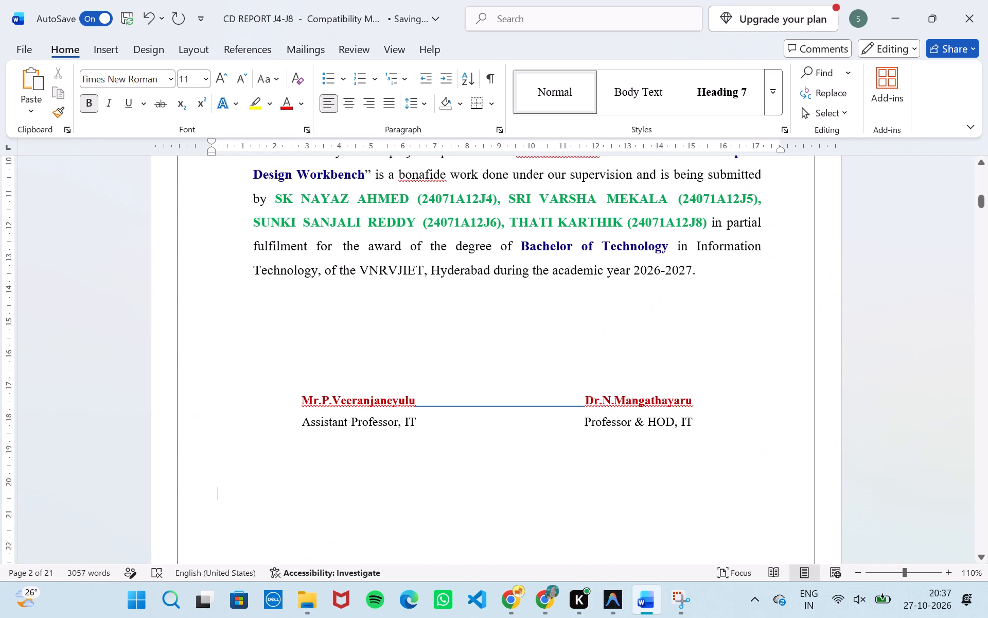
click(331, 400)
key(space)
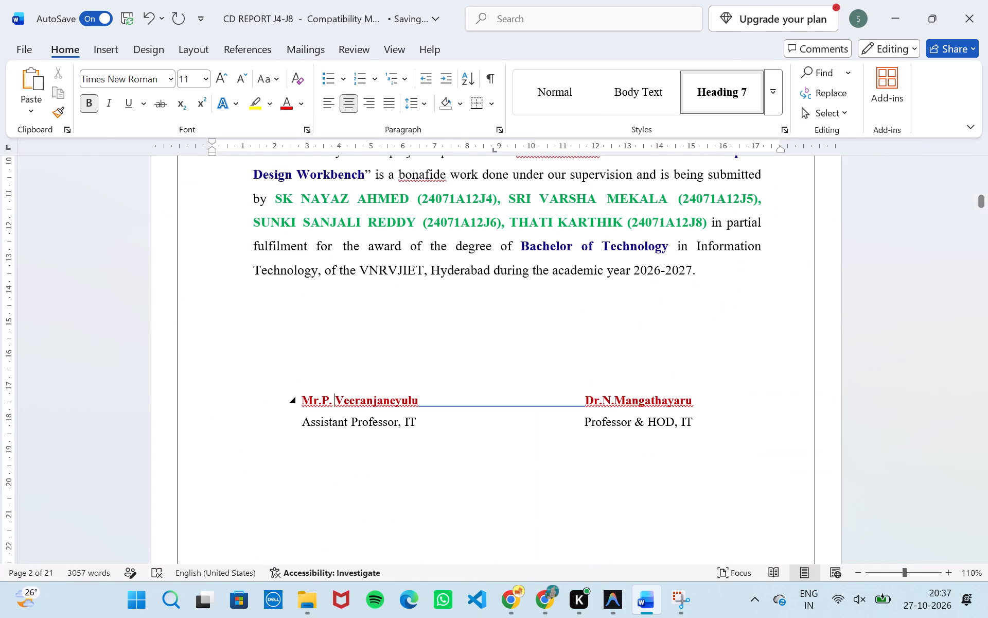
click(616, 402)
key(space)
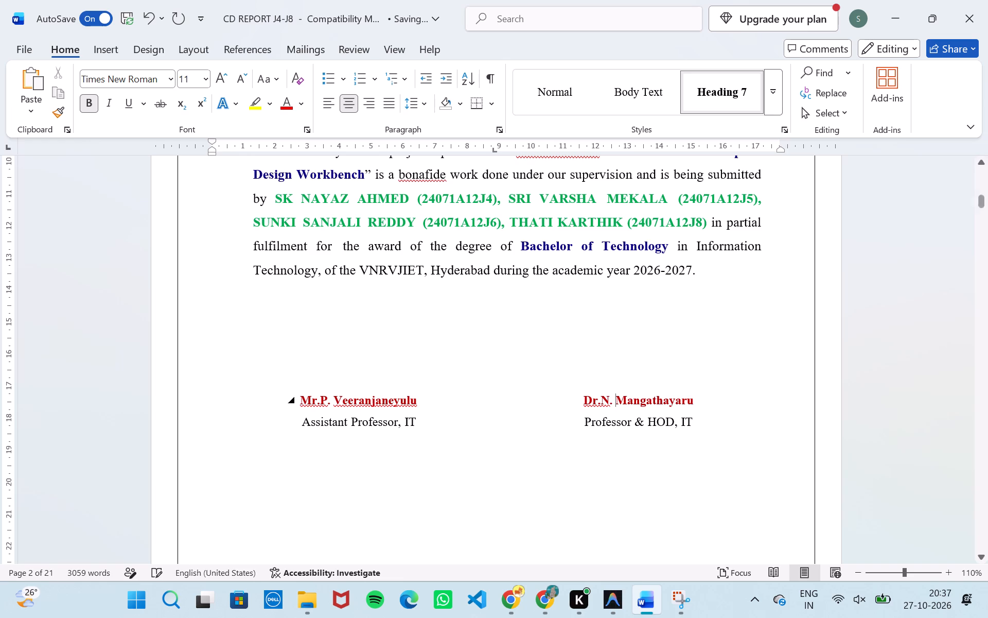
click(601, 403)
key(space)
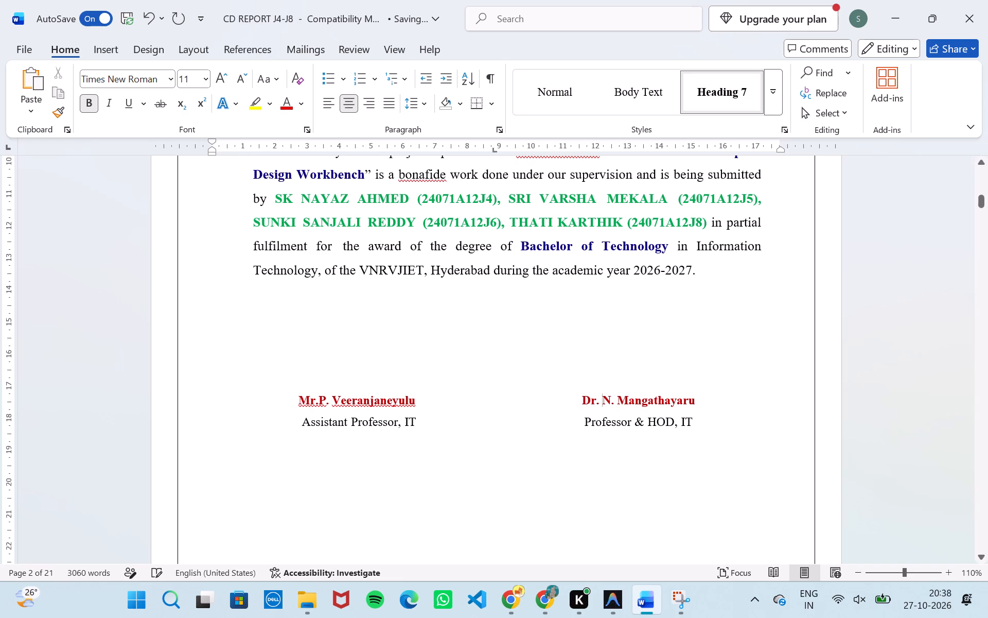
click(319, 403)
key(space)
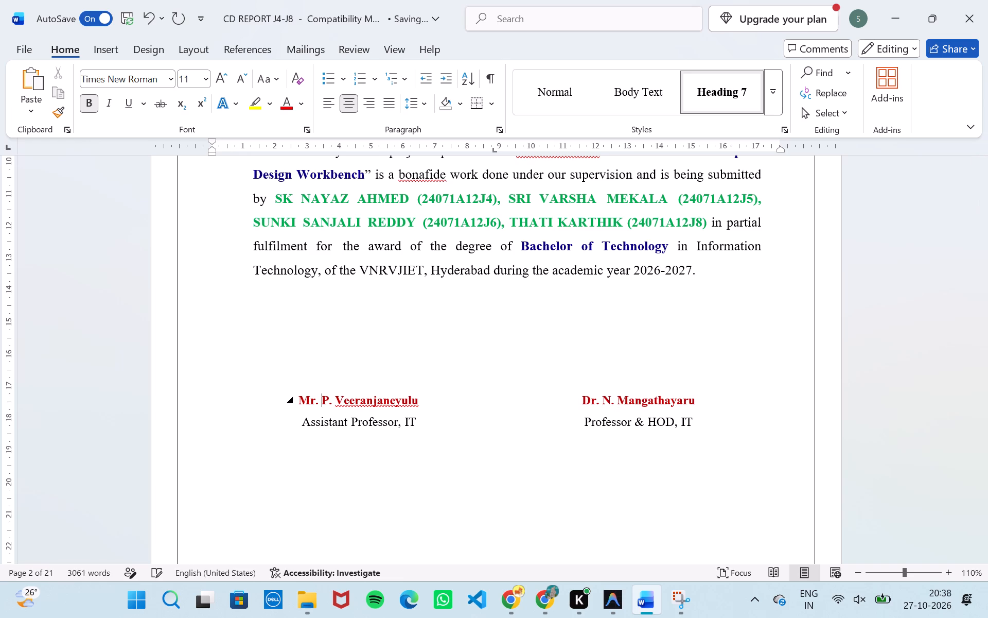
click(863, 386)
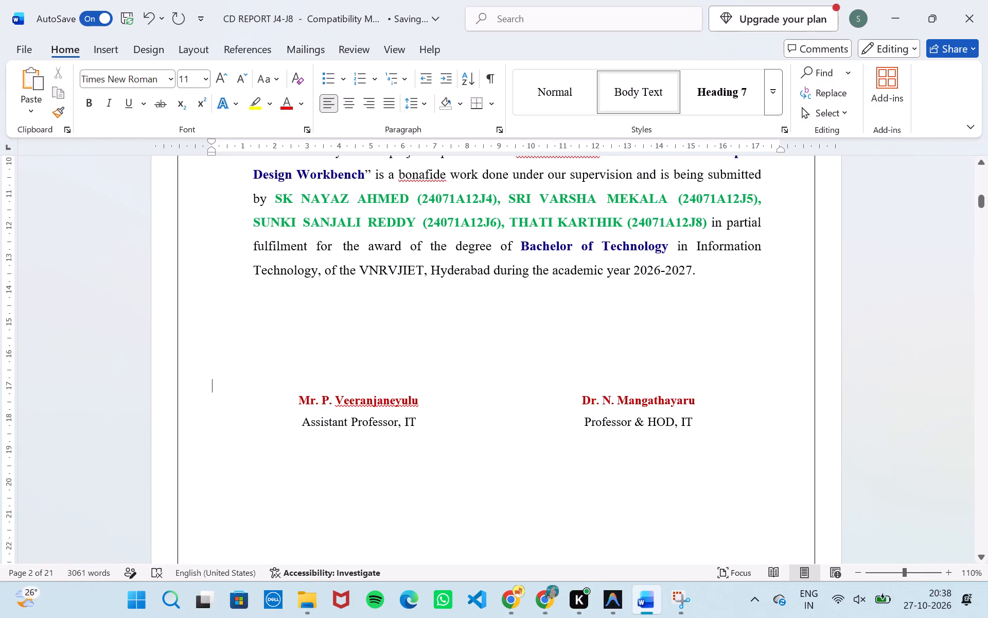
Save a copy of the report as a PDF named CD REPORT J4-J8 in the Desktop's CBP REPORTS folder, and close the PDF preview.
ctrl+scroll(863, 386, down, 6)
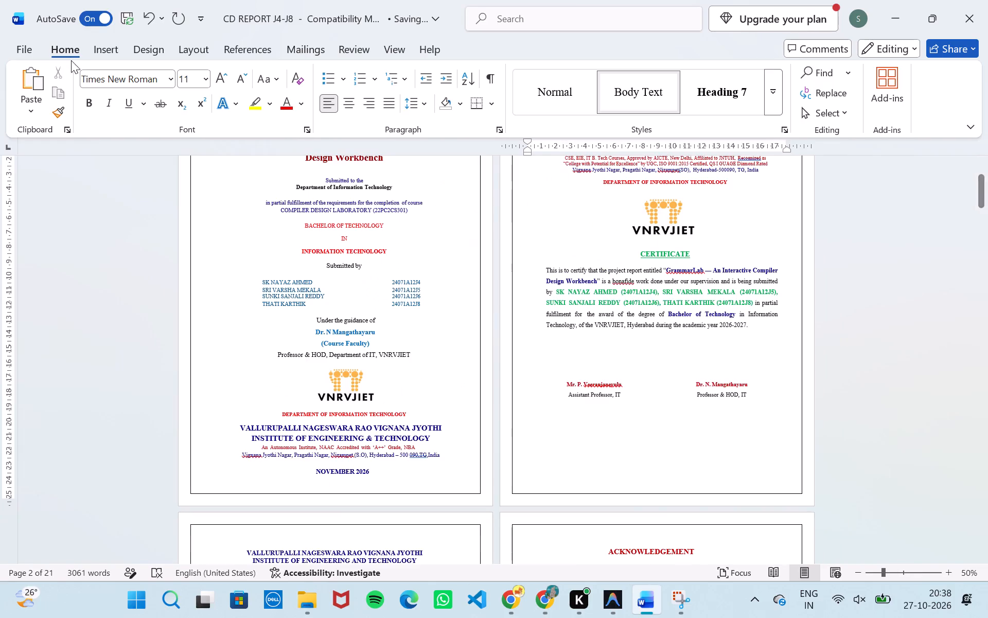
click(31, 52)
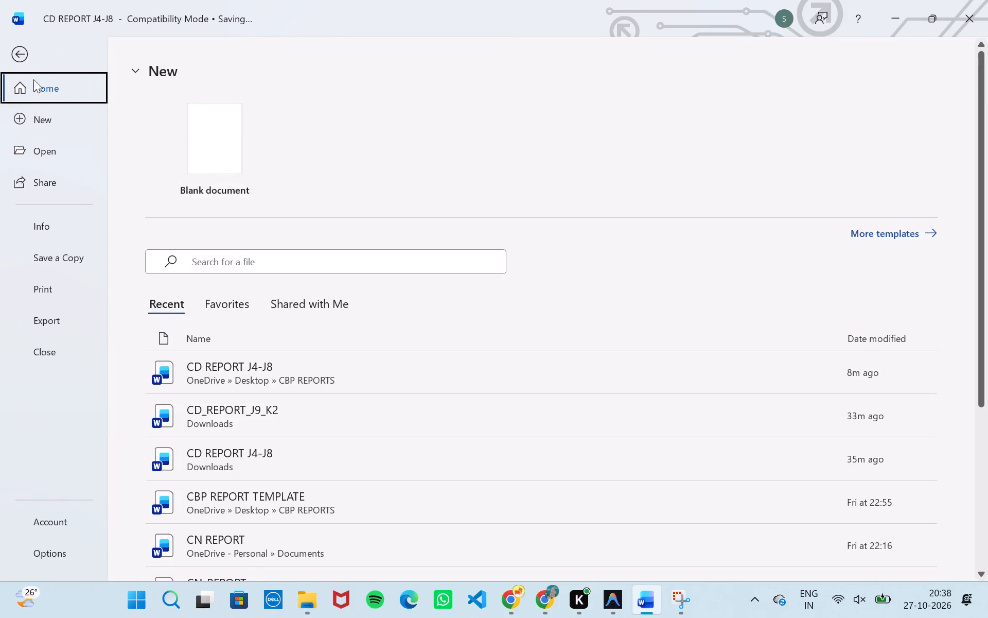
click(57, 256)
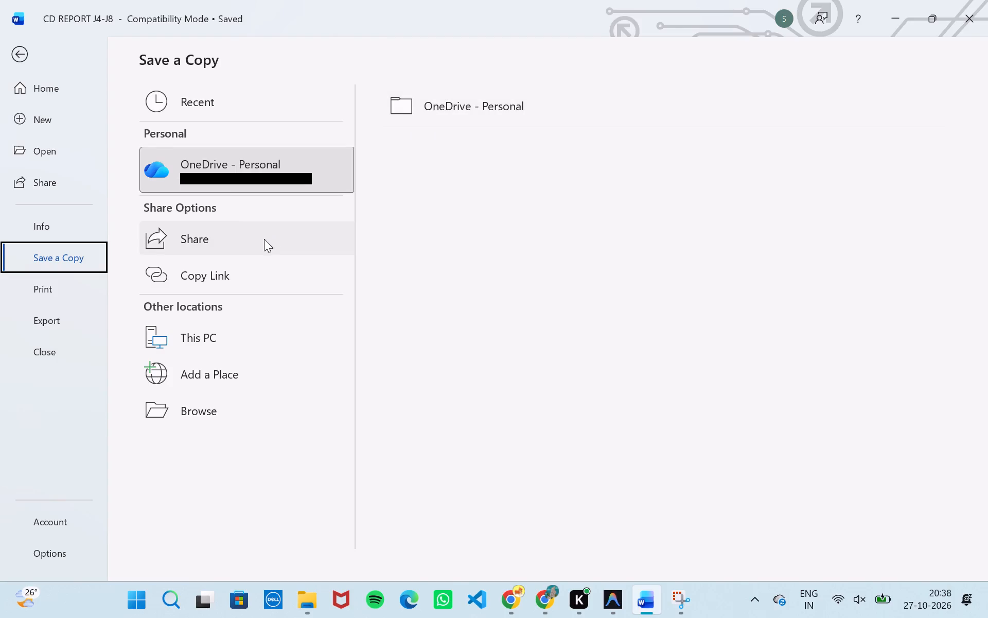
double_click(226, 191)
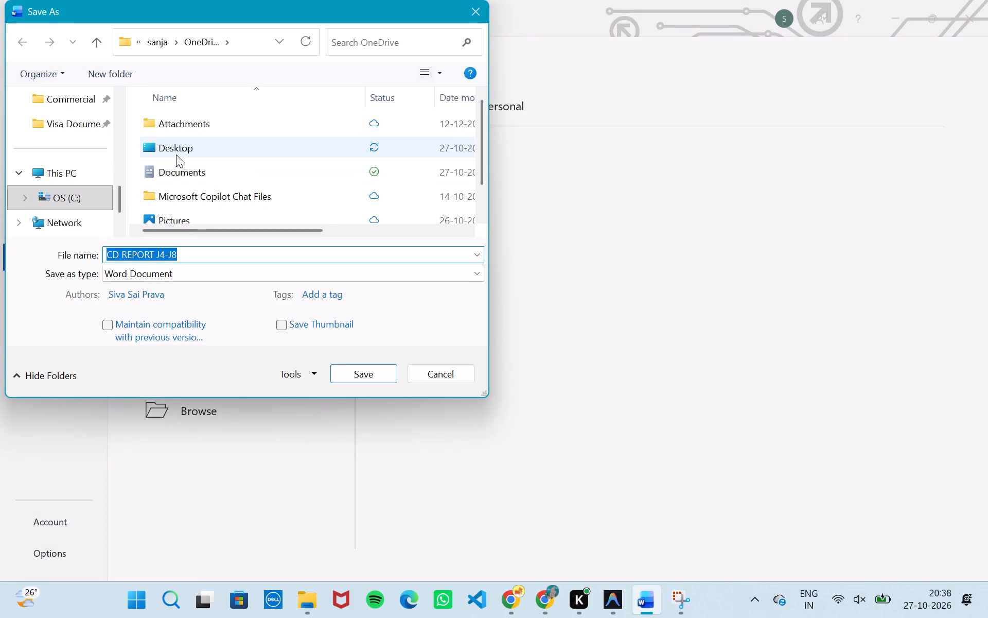
double_click(175, 154)
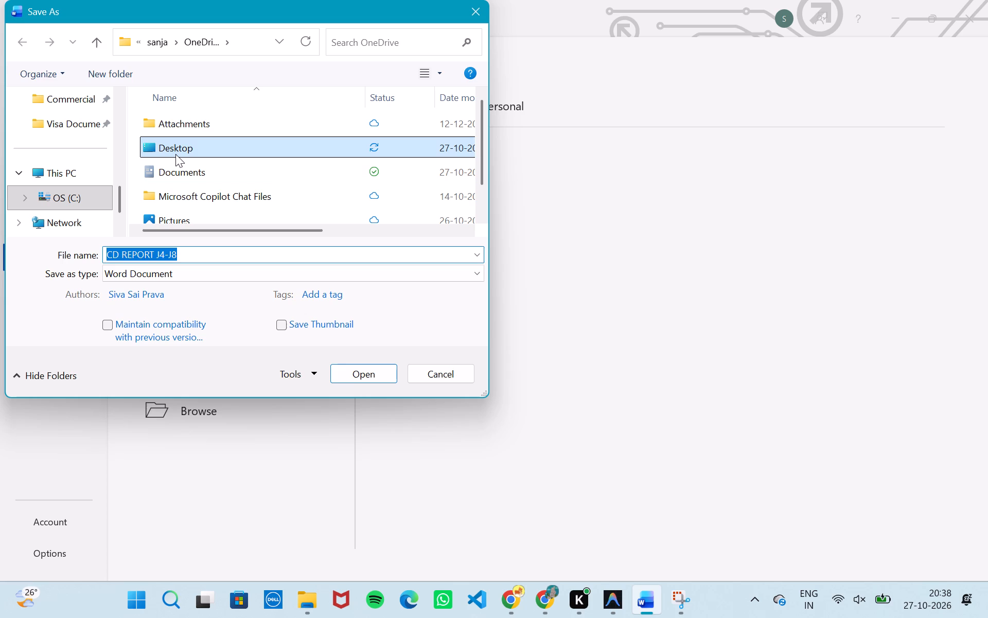
double_click(213, 123)
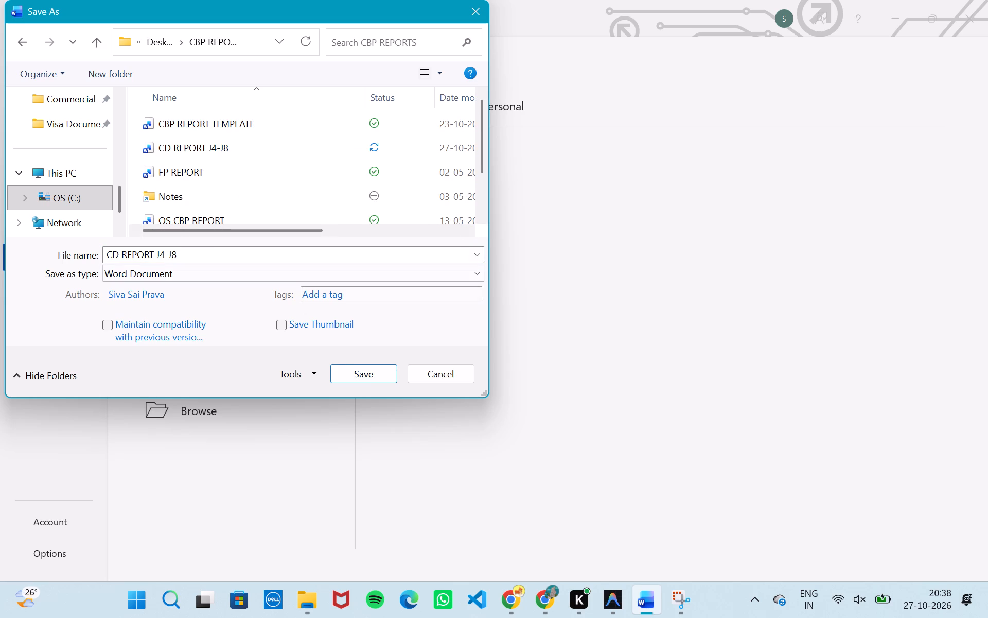
click(475, 277)
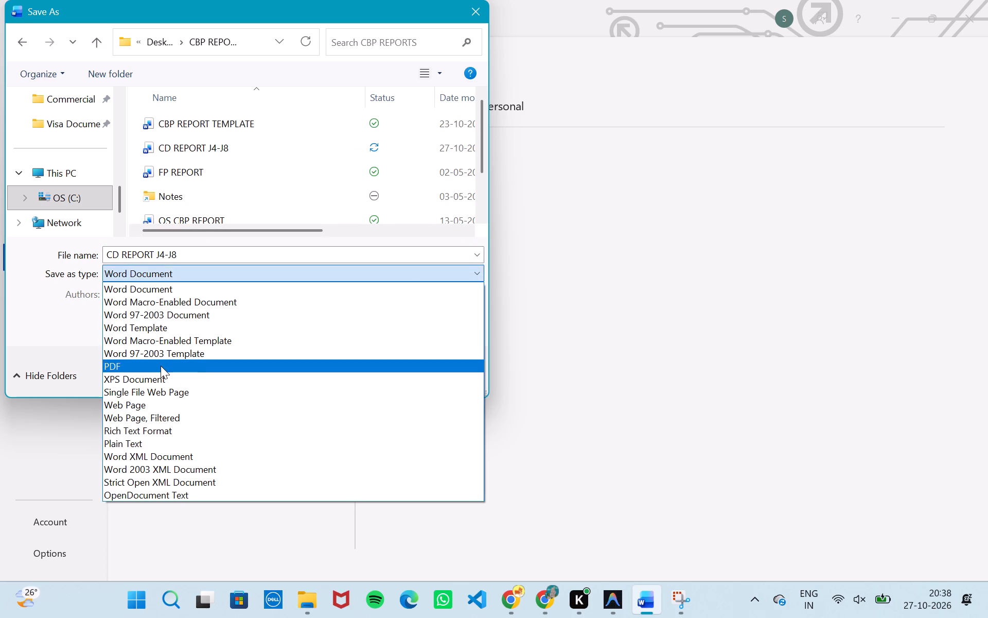
click(161, 366)
click(370, 403)
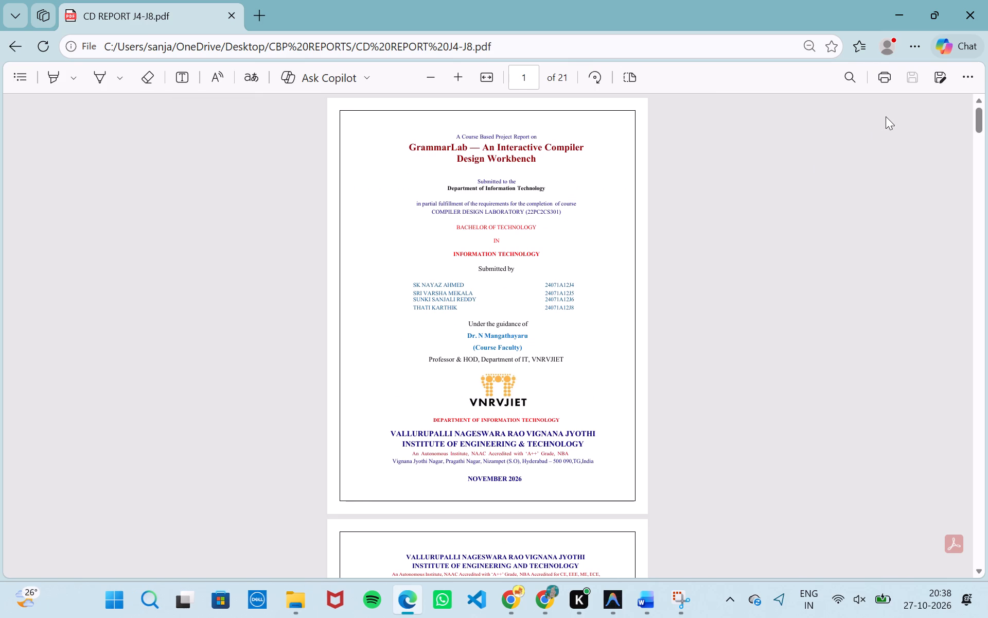
click(964, 17)
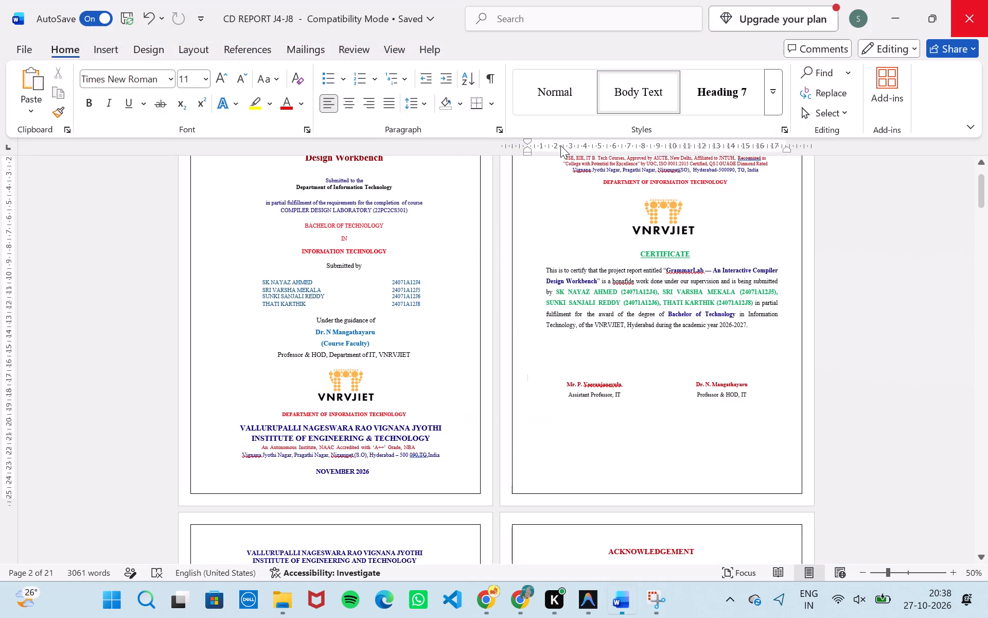
Remove the blank space between the project title and "Submitted to the" on the cover page.
scroll(326, 310, up, 2)
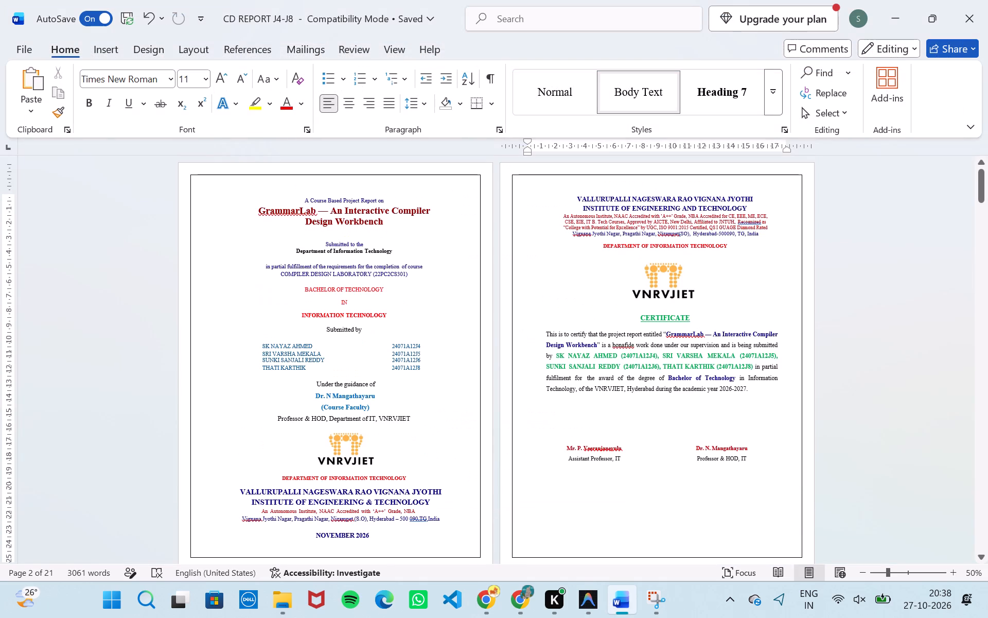
click(386, 232)
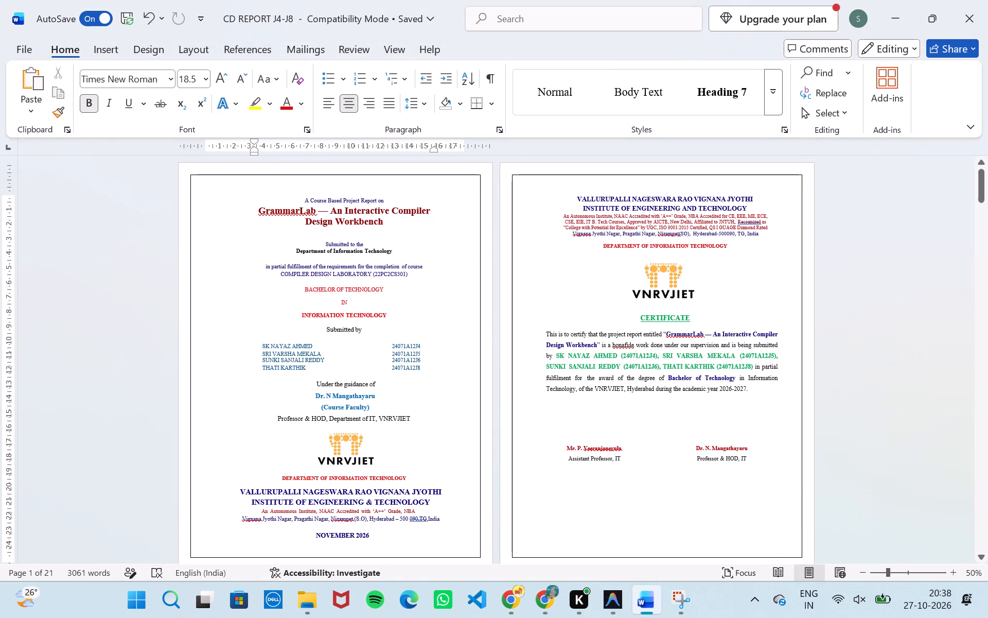
key(BackSpace)
key(BackSpace)
key(BackSpace)
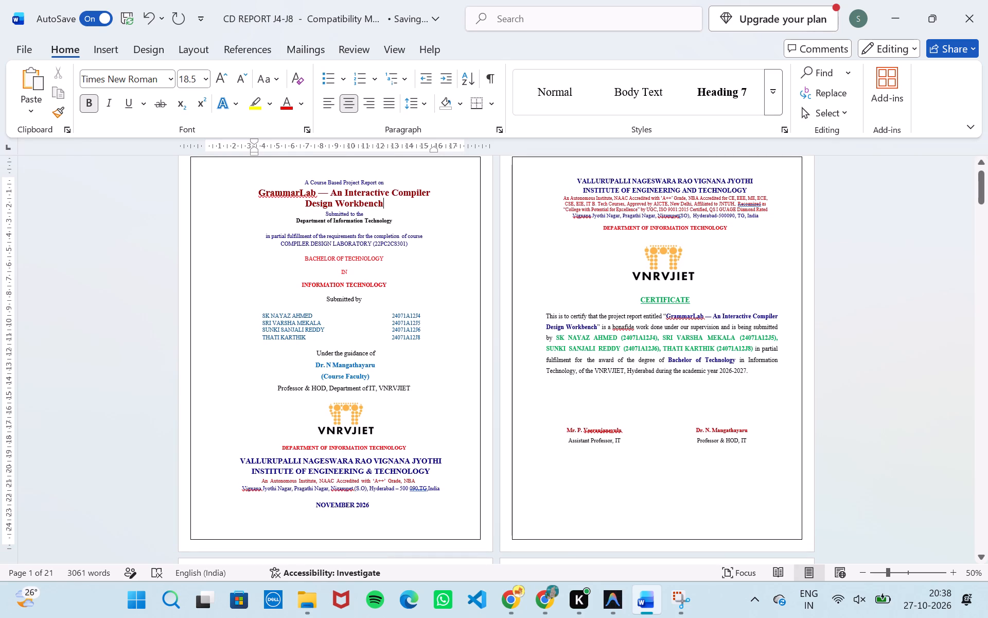
Insert a blank line between the student list and "Under the guidance of" on the cover page.
click(387, 347)
key(Return)
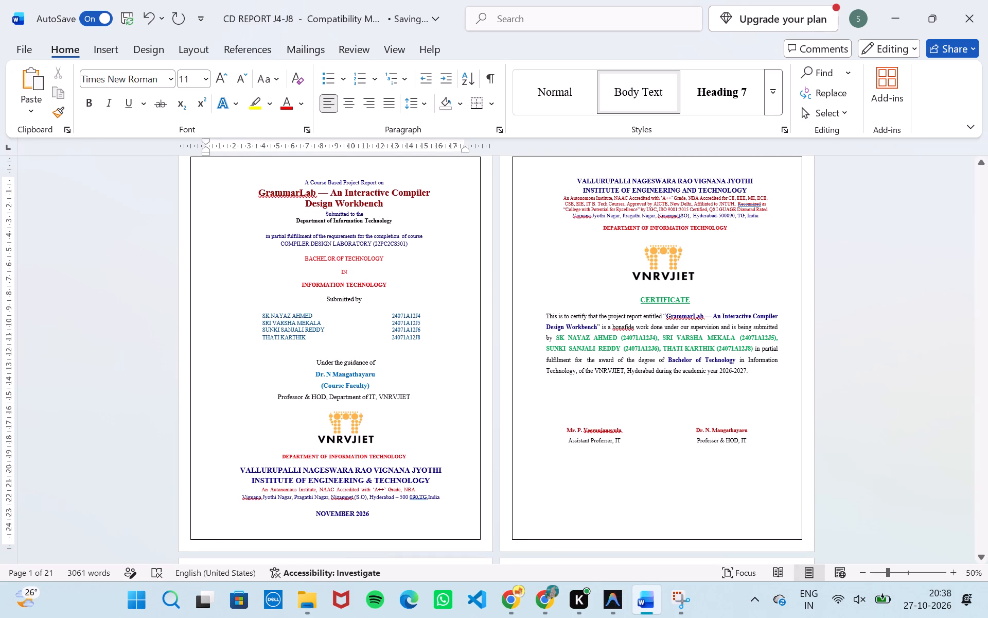
scroll(415, 362, up, 1)
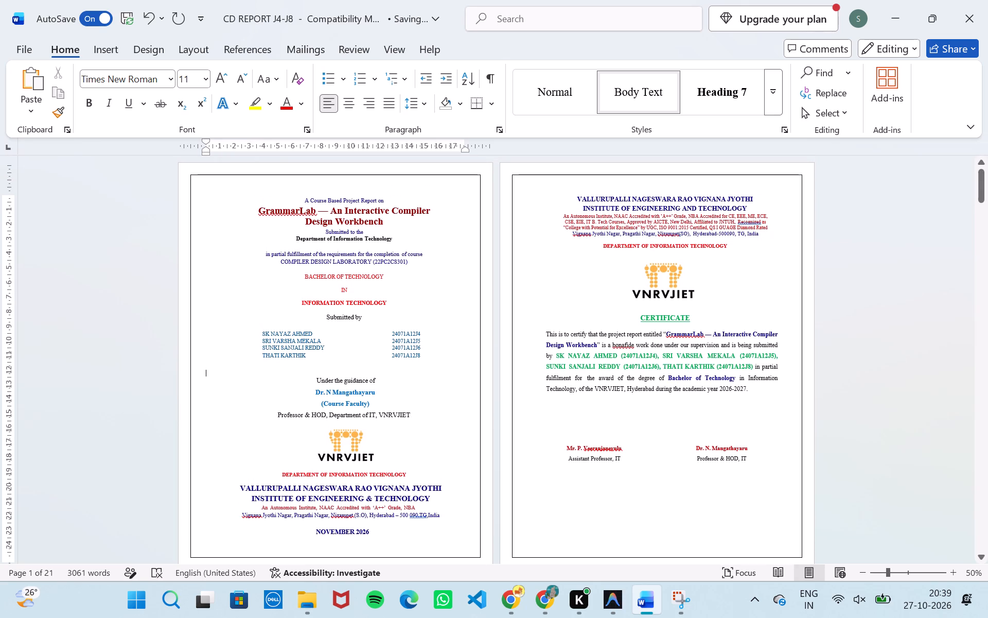
Break the line after "COMPILER DESIGN LABORATORY" so the course code (22PC2CS301) sits on its own line on the cover page.
click(372, 262)
ctrl+scroll(372, 262, up, 1)
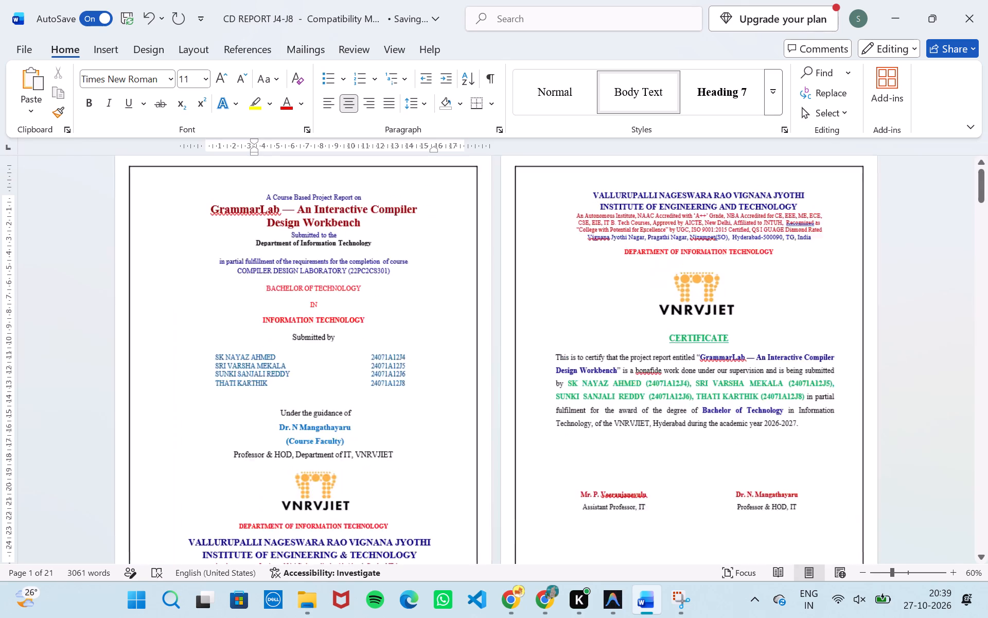
ctrl+scroll(372, 262, up, 2)
scroll(372, 262, right, 1)
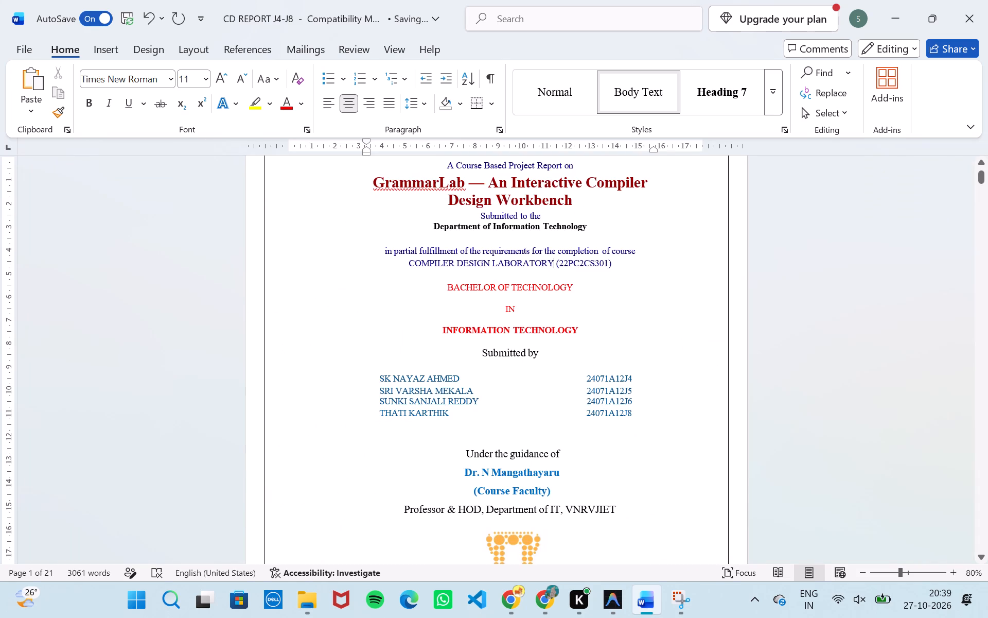
key(Return)
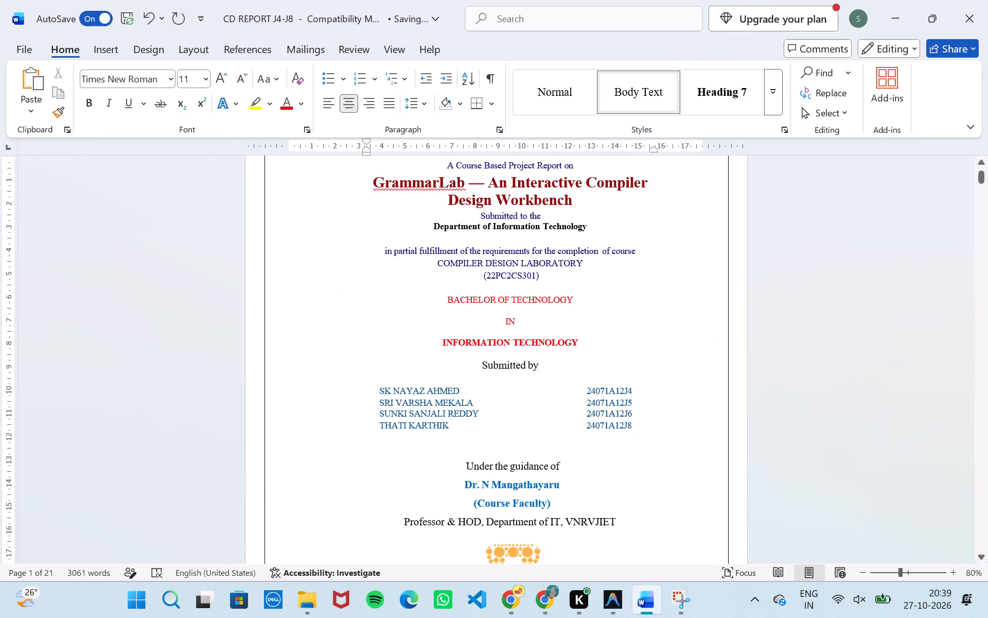
scroll(562, 369, up, 1)
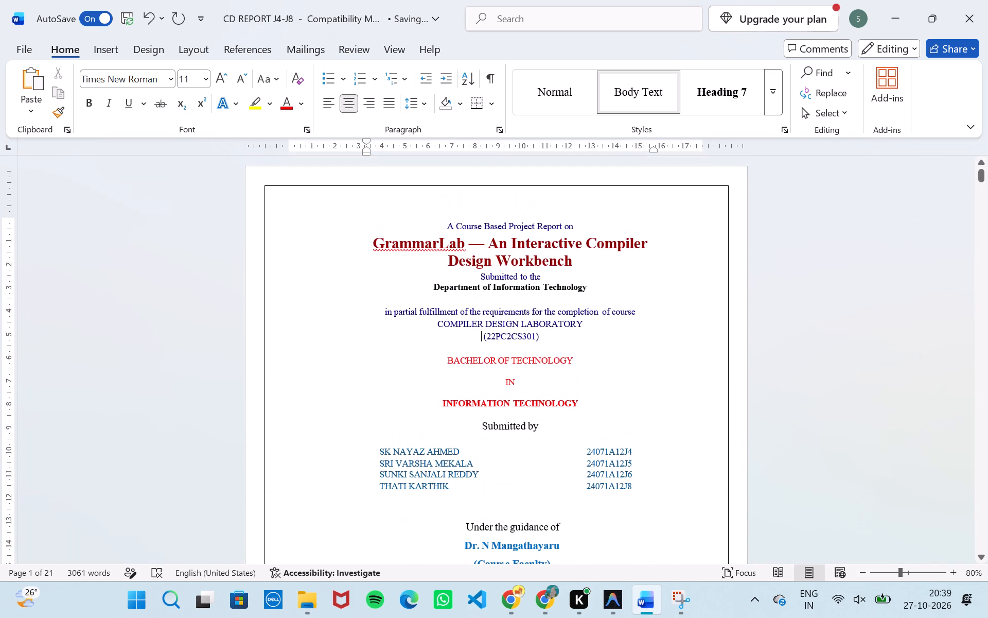
ctrl+scroll(562, 369, down, 1)
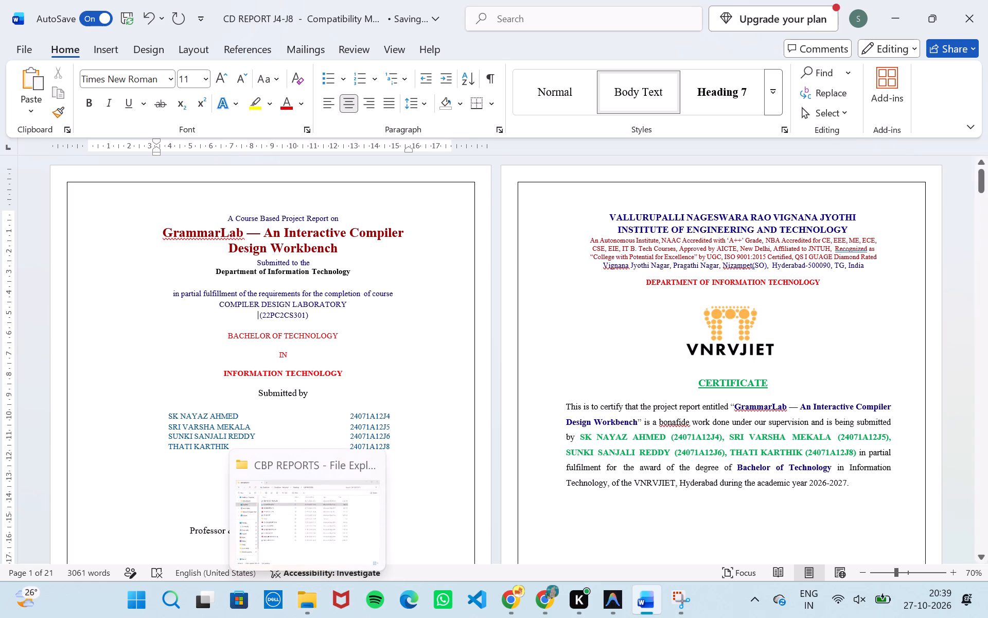
Minimise the open Word and Chrome windows to bring the CBP REPORTS folder in File Explorer into view.
click(892, 14)
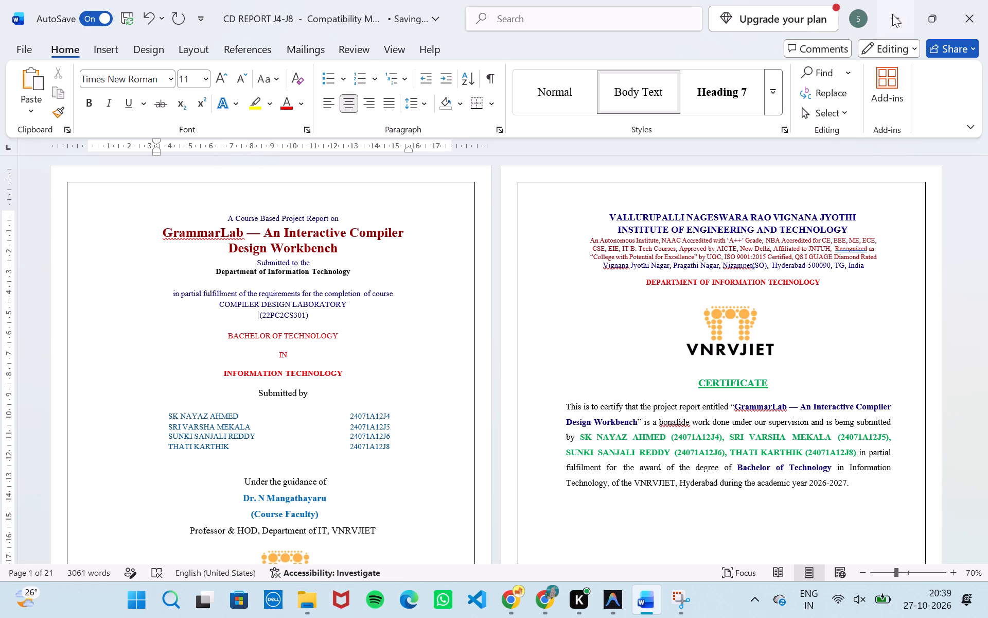
click(892, 14)
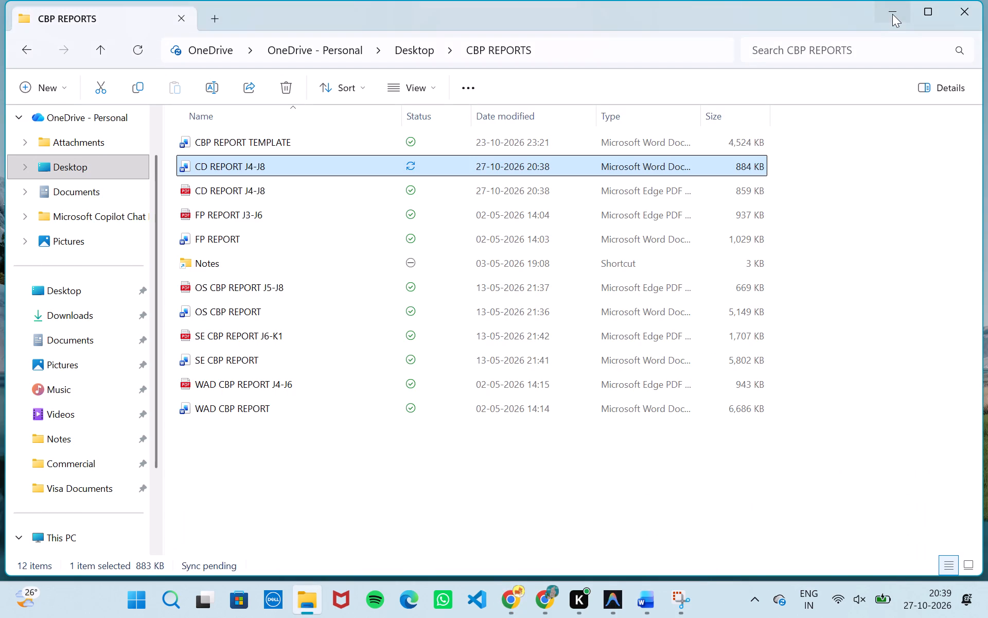
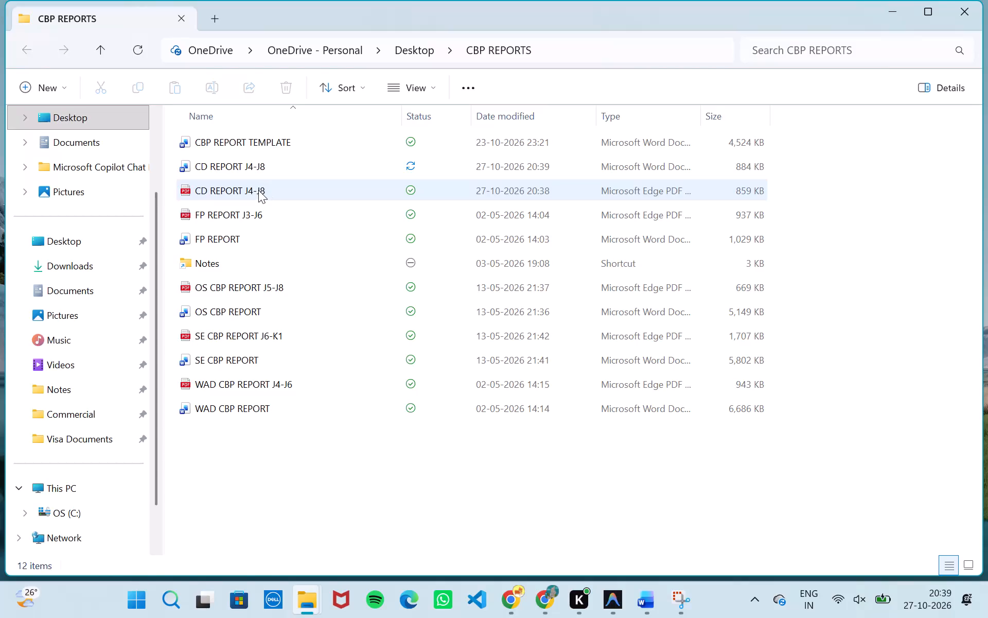
Delete the existing CD REPORT J4-J8 PDF from the CBP REPORTS folder.
click(258, 190)
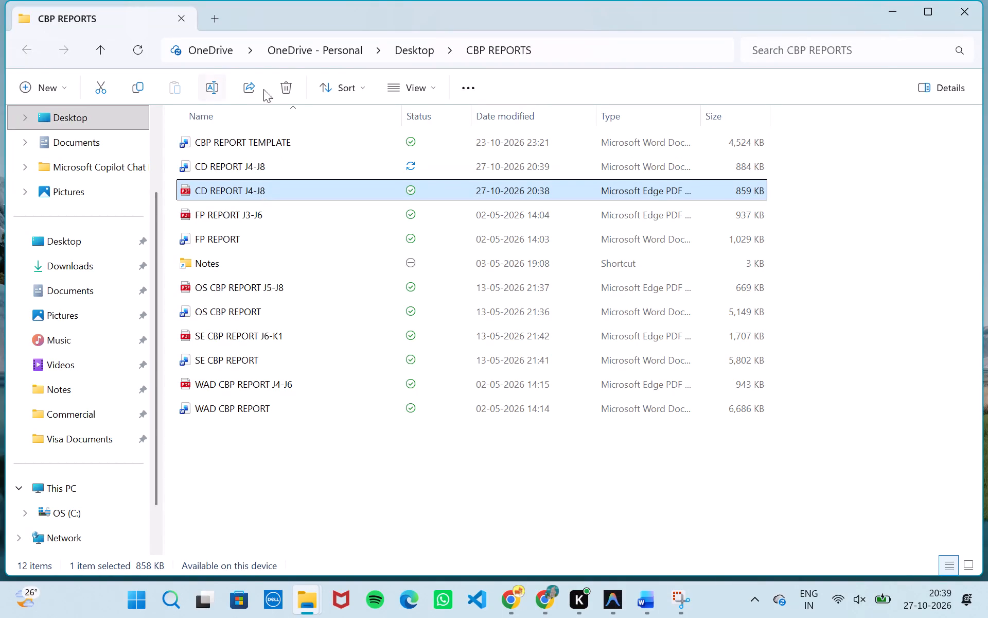
click(282, 91)
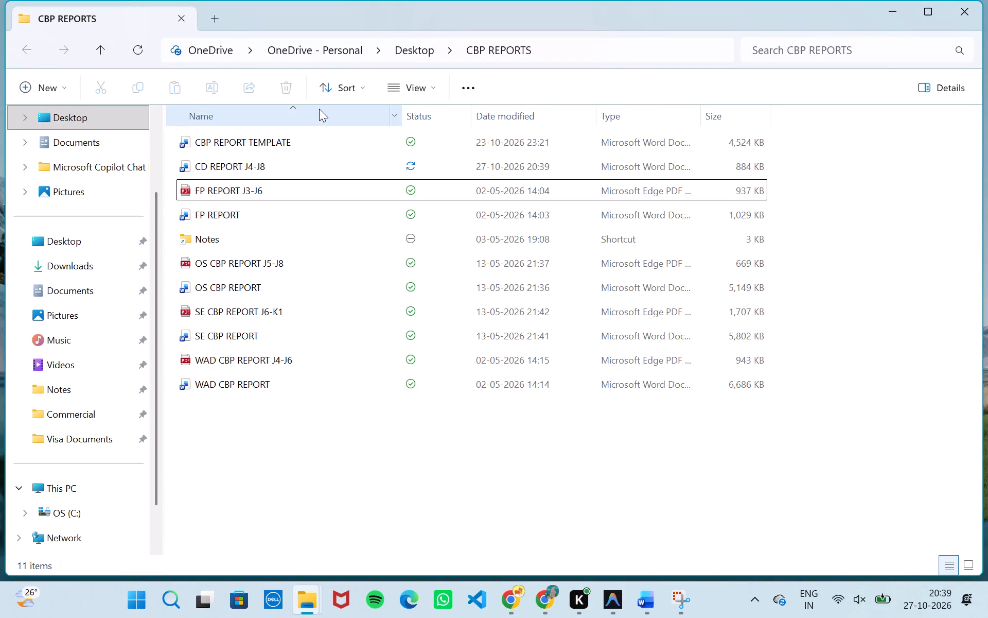
click(352, 510)
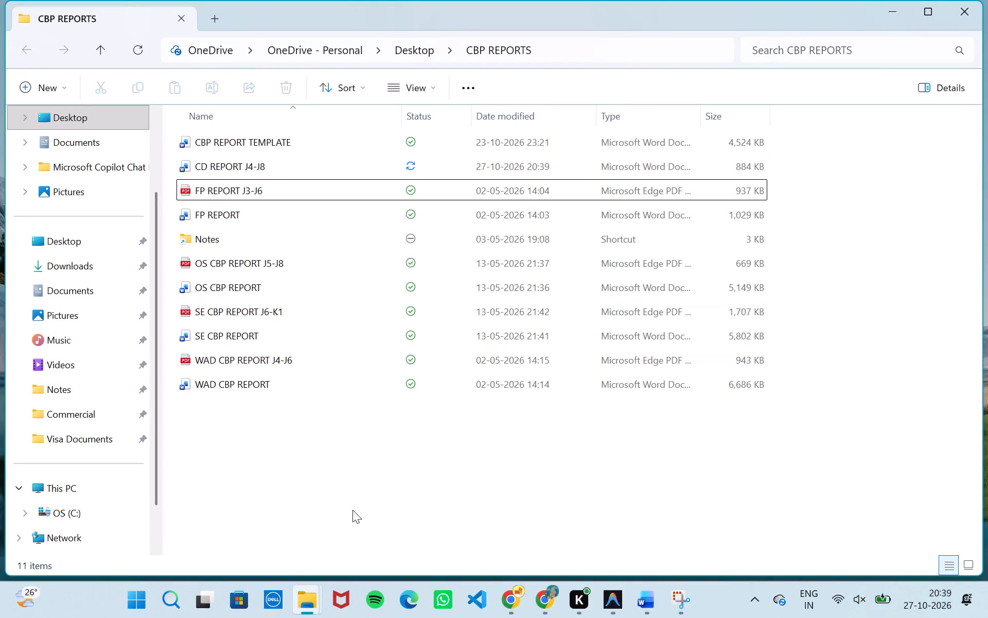
Switch to Word and save a copy of CD REPORT J4-J8 as a PDF in the OneDrive Desktop folder CBP REPORTS.
click(513, 603)
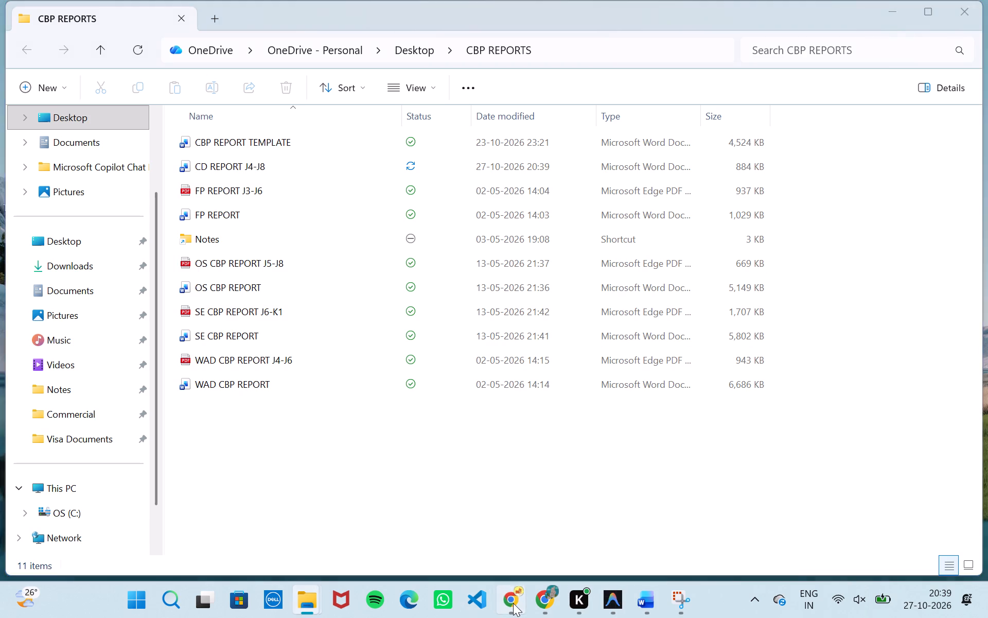
click(640, 602)
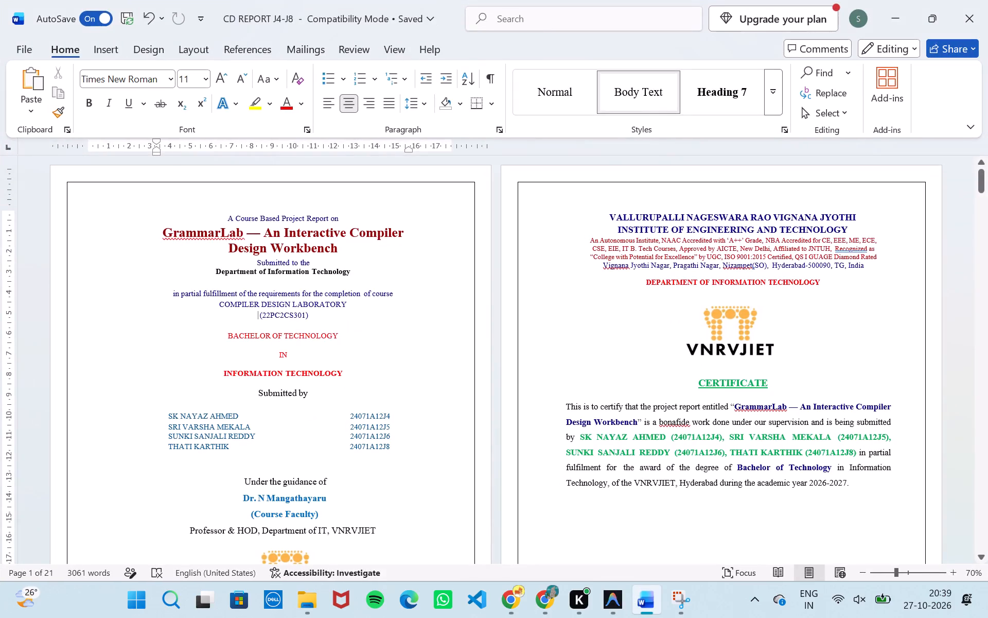
click(29, 43)
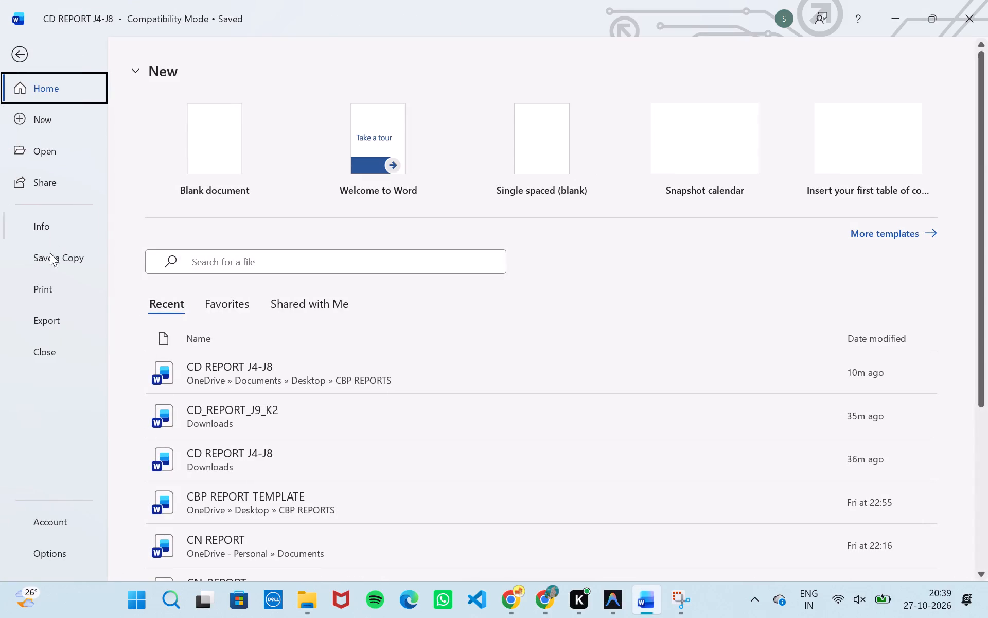
click(51, 262)
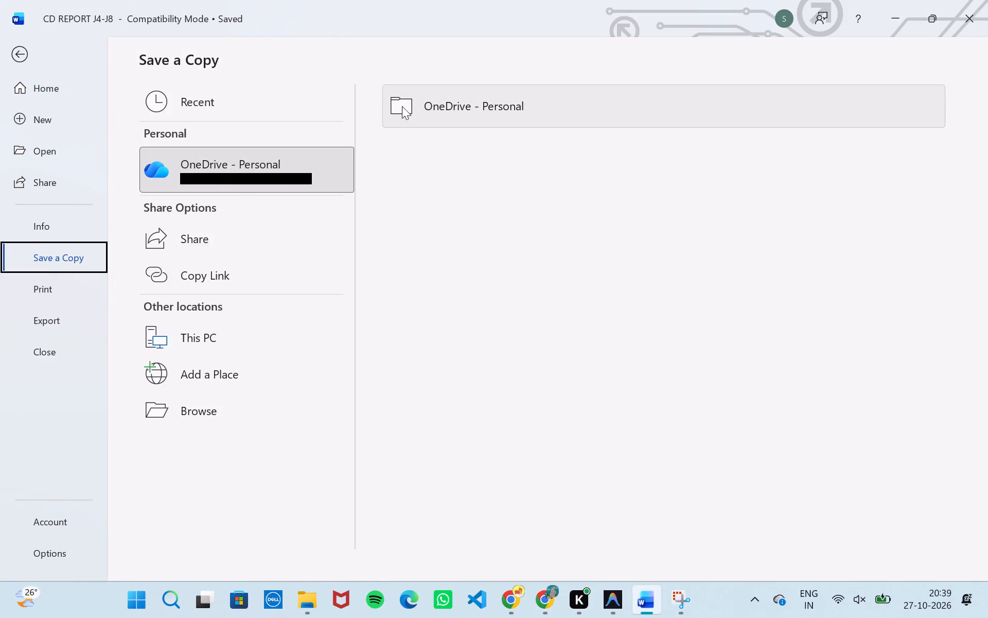
double_click(418, 107)
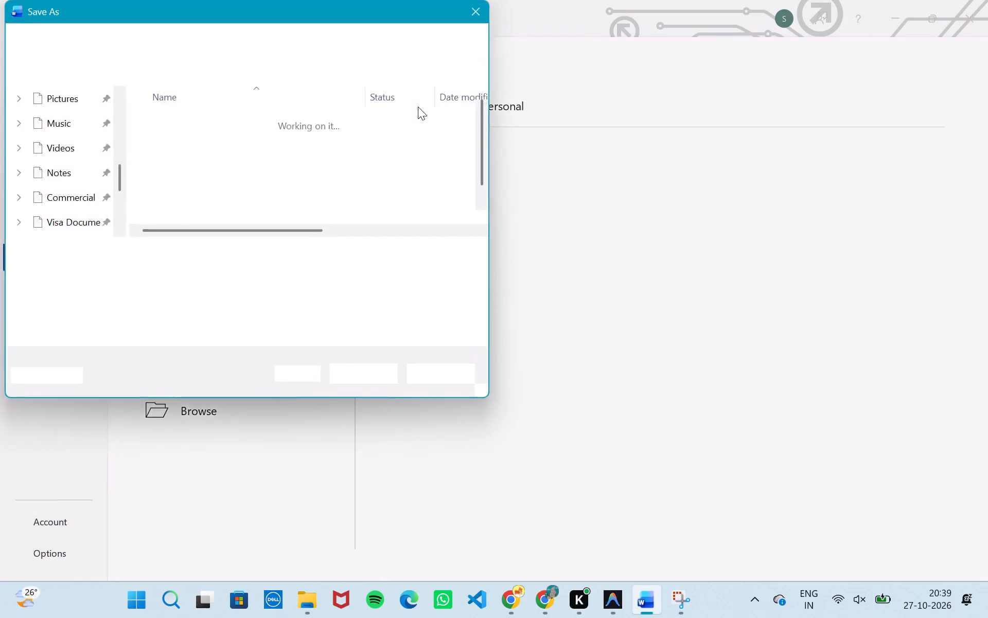
double_click(200, 157)
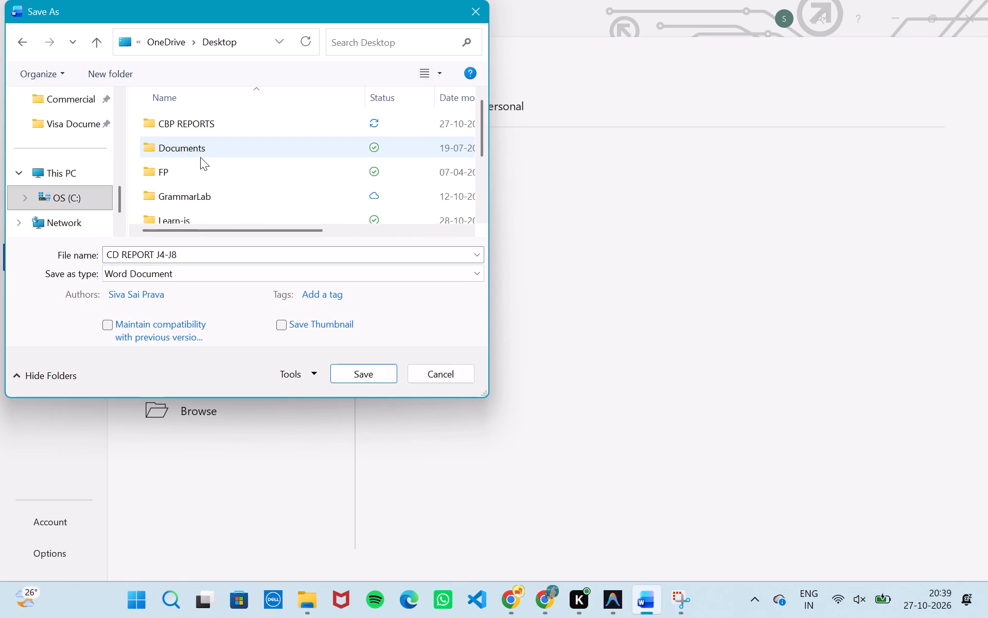
double_click(206, 113)
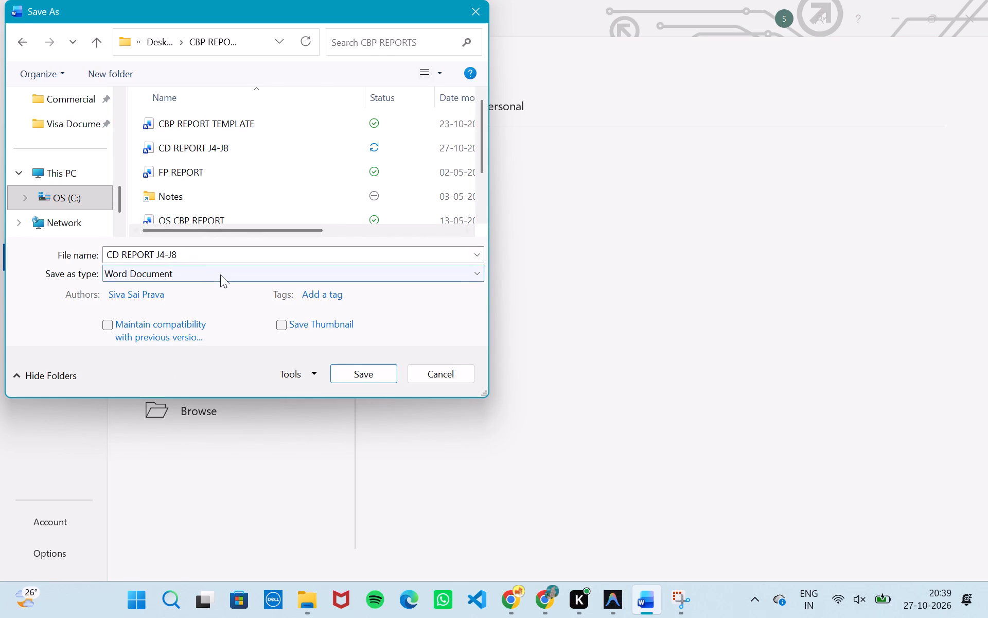
click(220, 274)
click(135, 369)
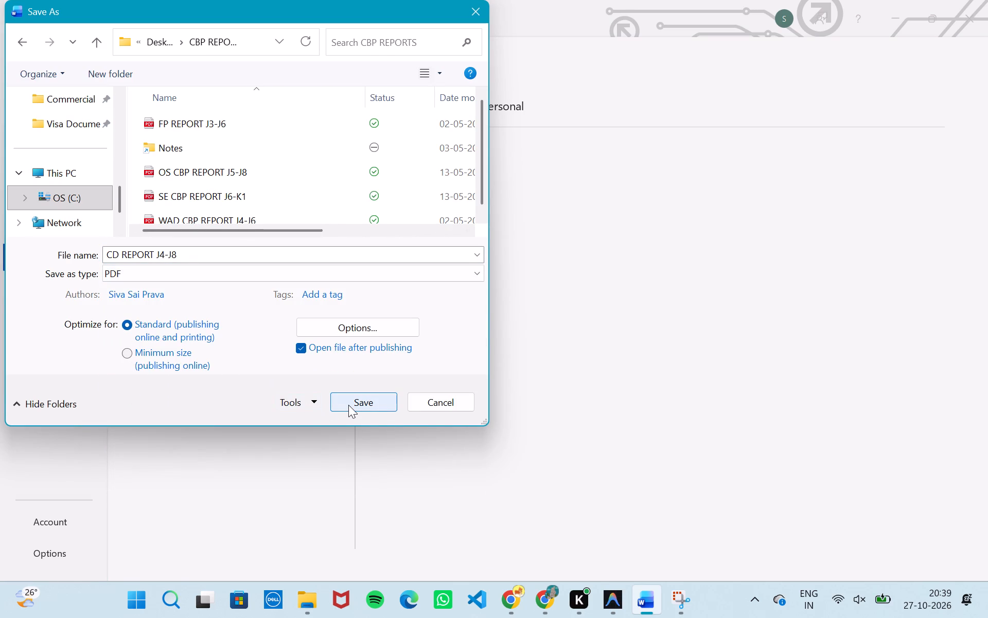
click(348, 405)
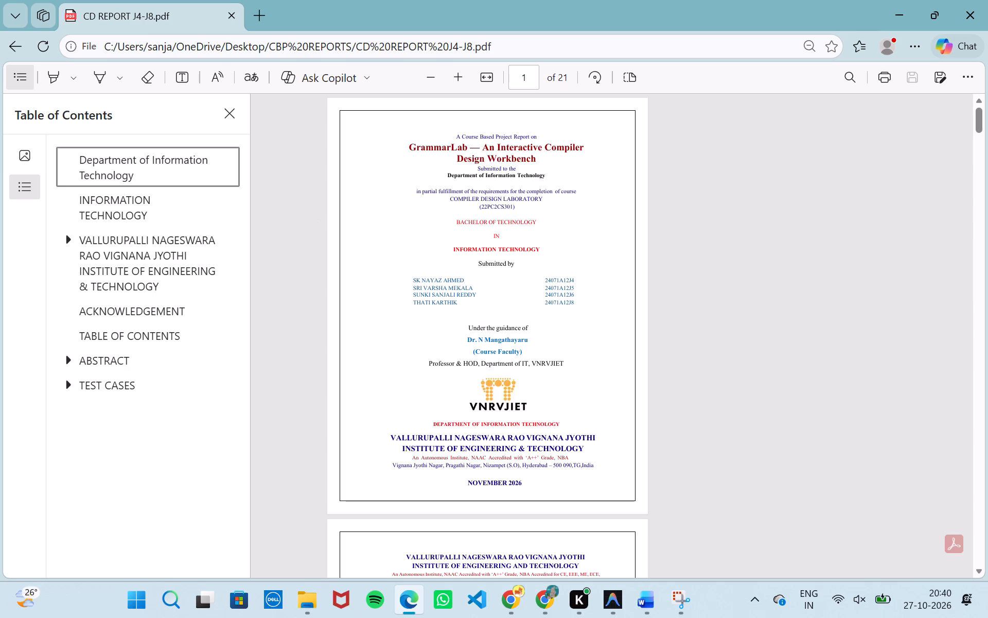
Review the exported PDF's page layout from the cover page through to the Chapter-II source code, and close the PDF.
scroll(492, 462, down, 9)
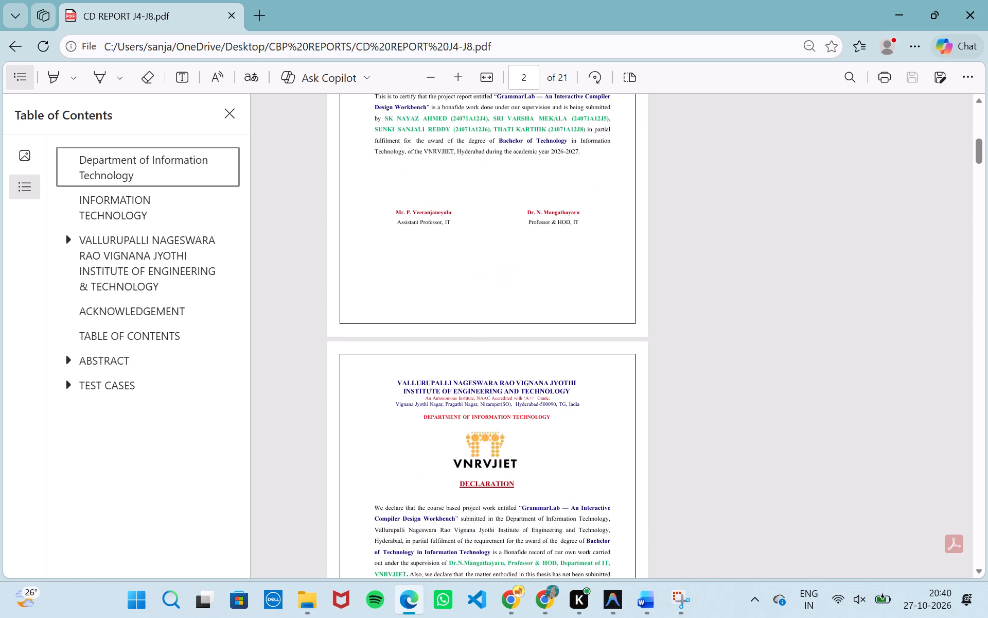
scroll(492, 462, down, 4)
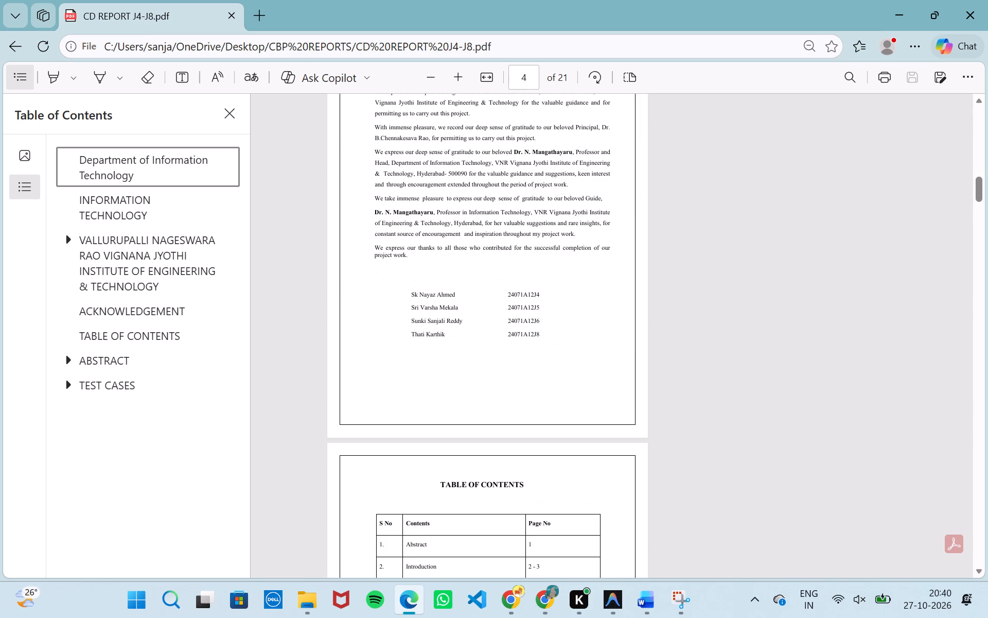
scroll(492, 462, down, 6)
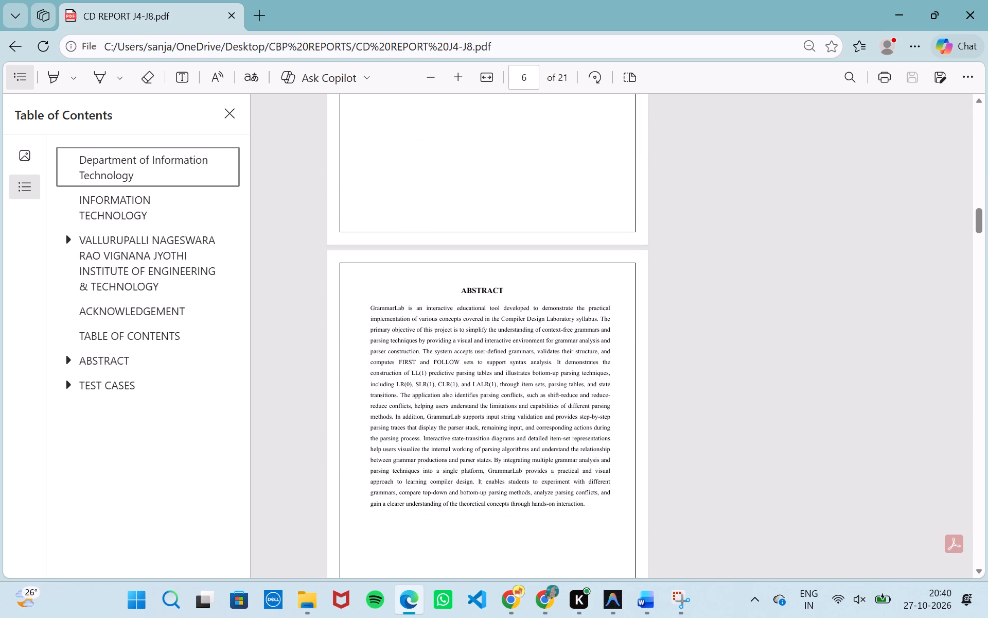
scroll(492, 462, down, 5)
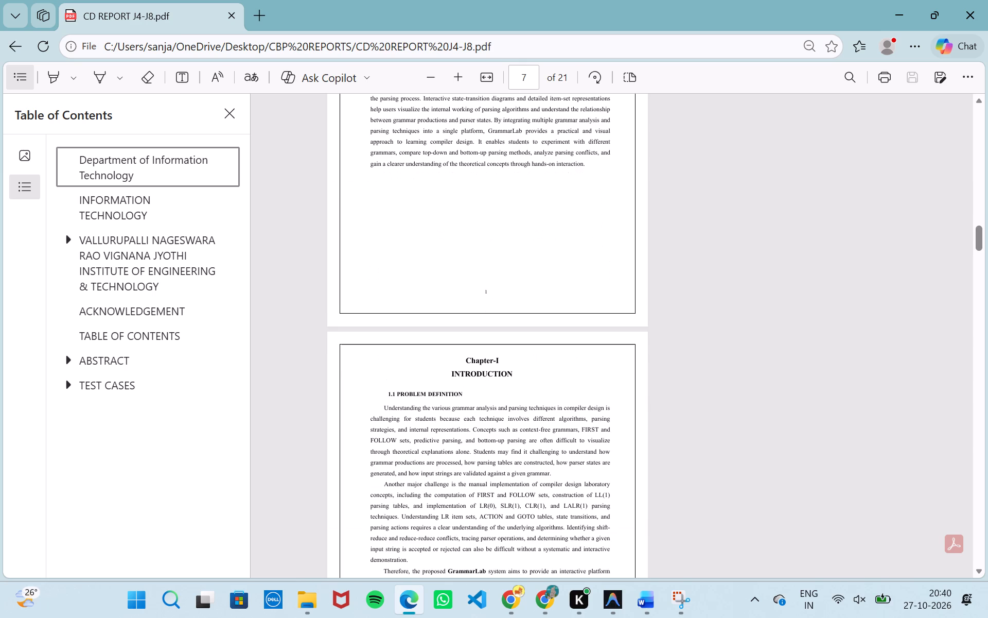
scroll(492, 462, down, 8)
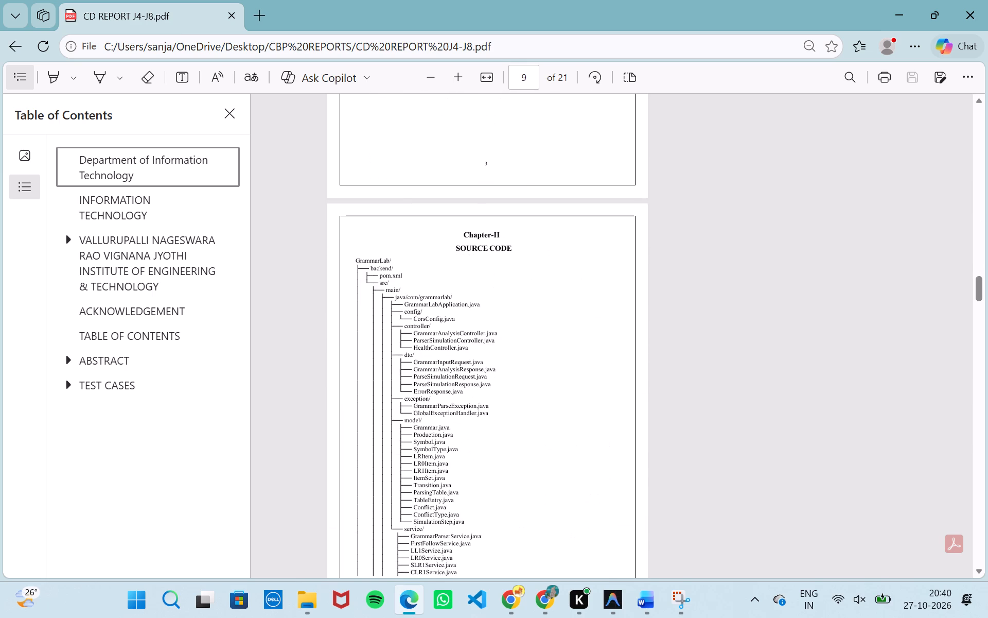
scroll(492, 462, up, 6)
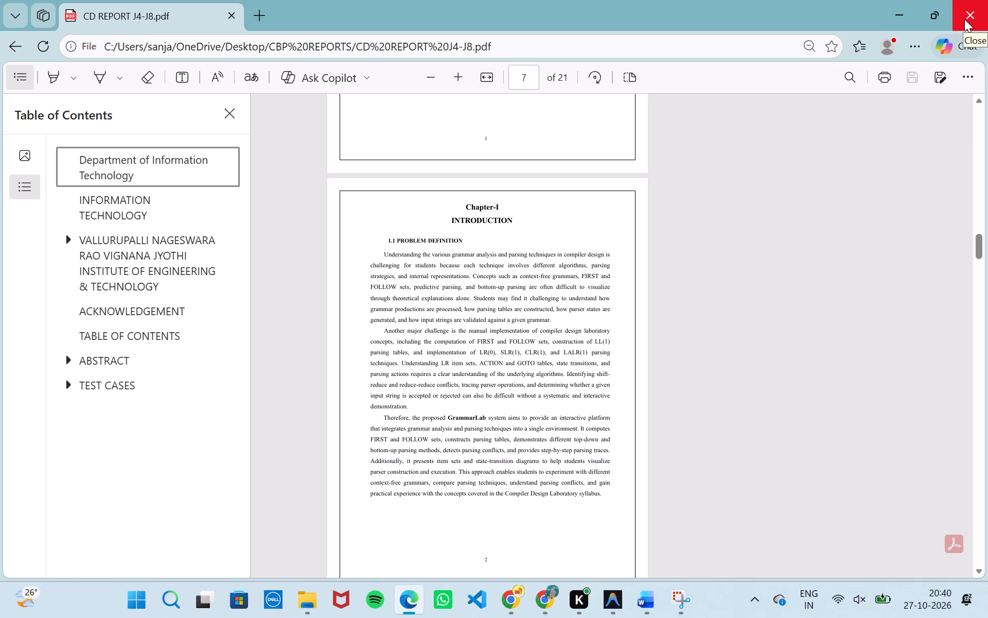
click(979, 19)
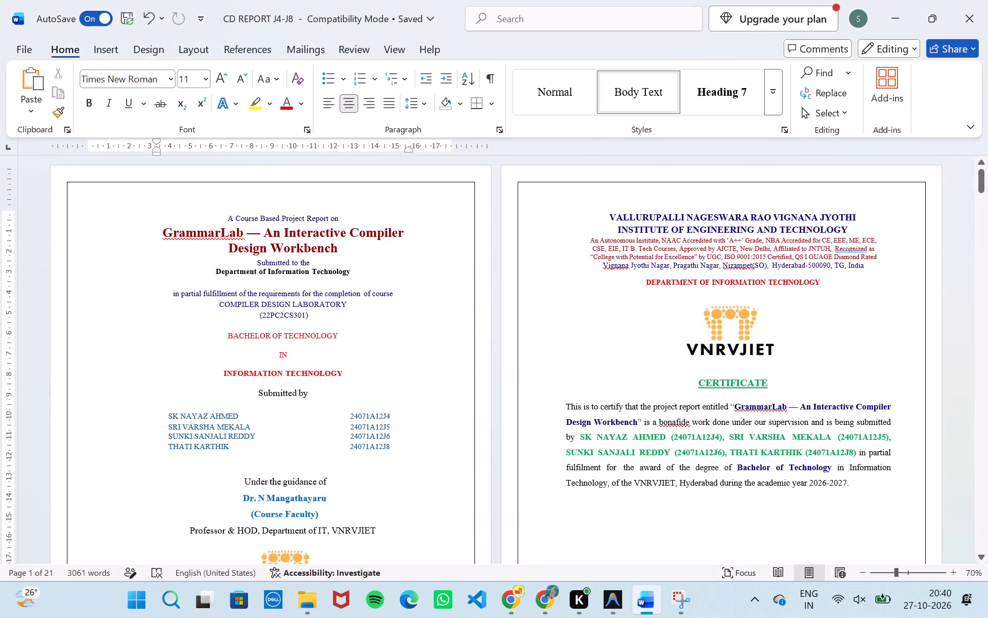
Move the Chapter-I INTRODUCTION heading's left indent to about 1 cm and right indent to about 17 cm, centring it over the body text.
scroll(669, 469, down, 17)
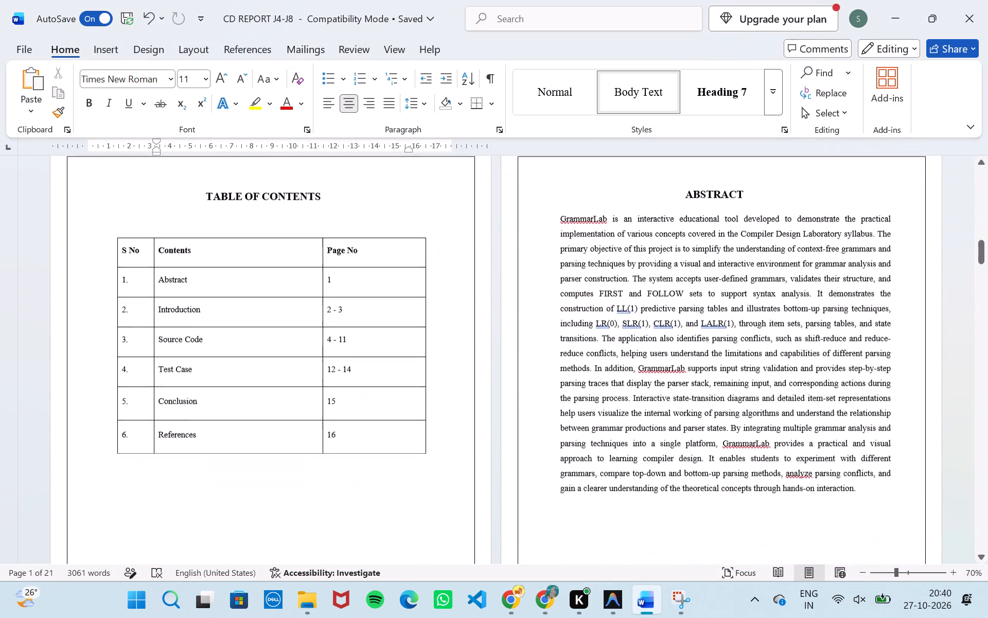
scroll(669, 469, down, 5)
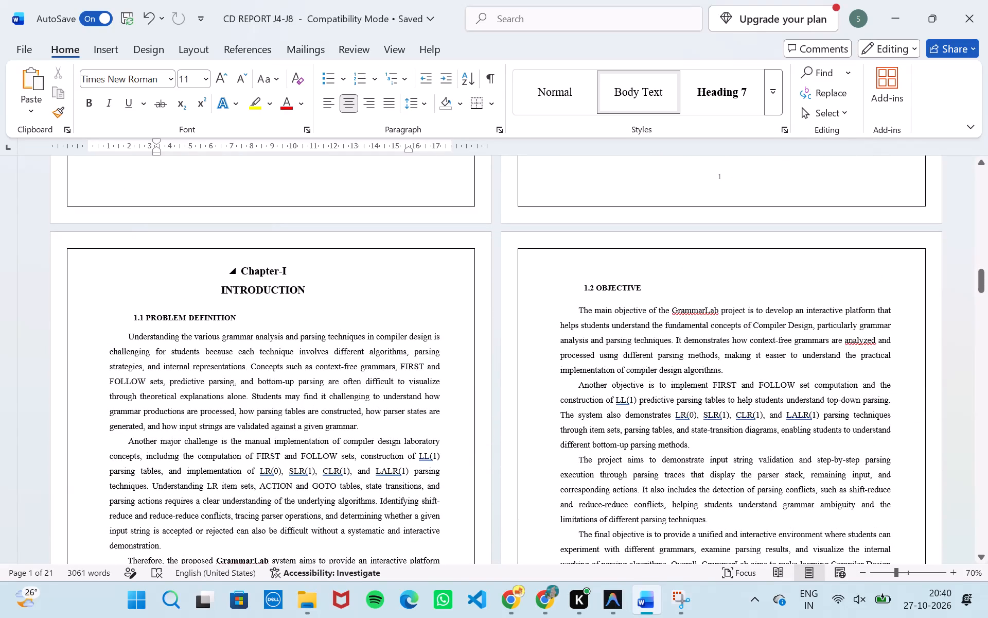
click(239, 269)
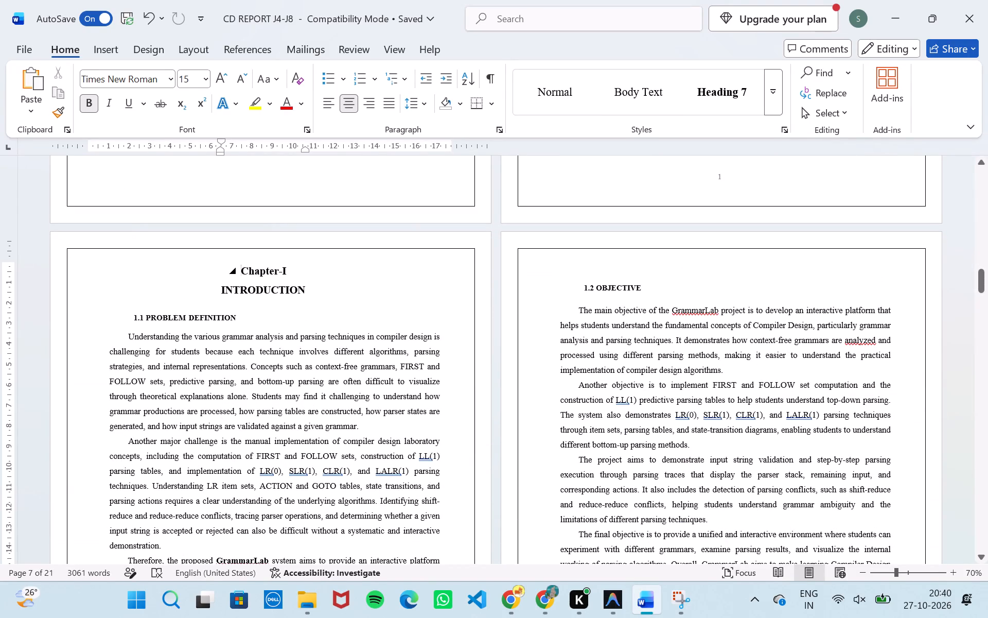
drag(317, 288, 233, 270)
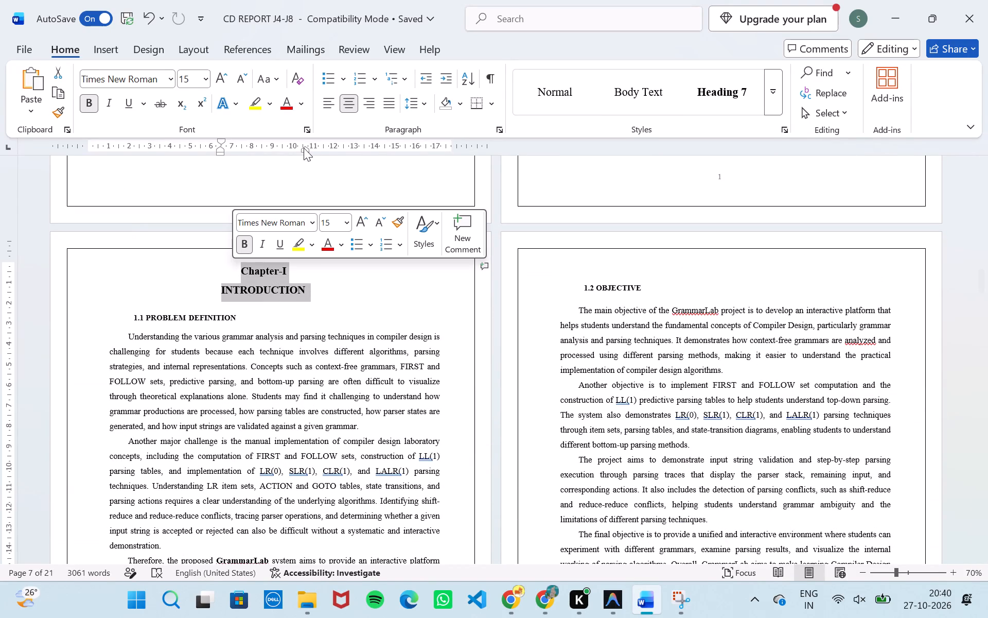
drag(304, 148, 457, 153)
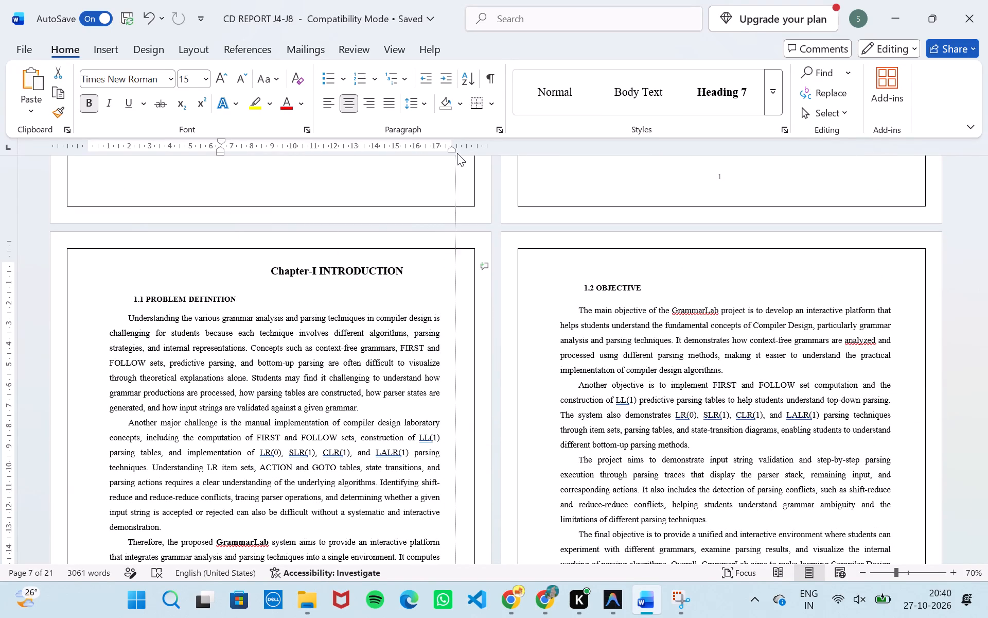
drag(457, 153, 440, 156)
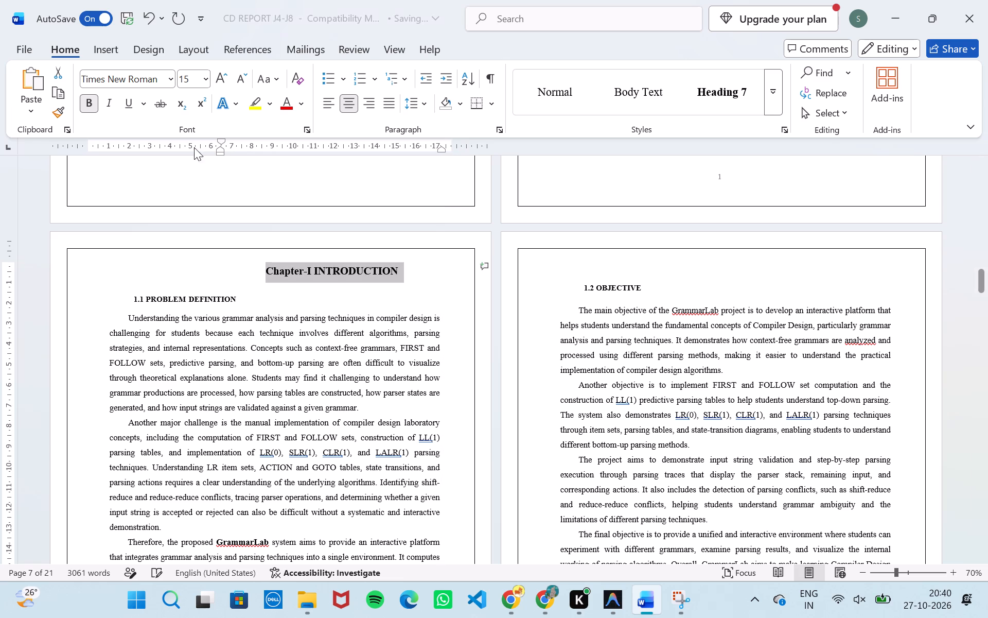
drag(218, 152, 109, 160)
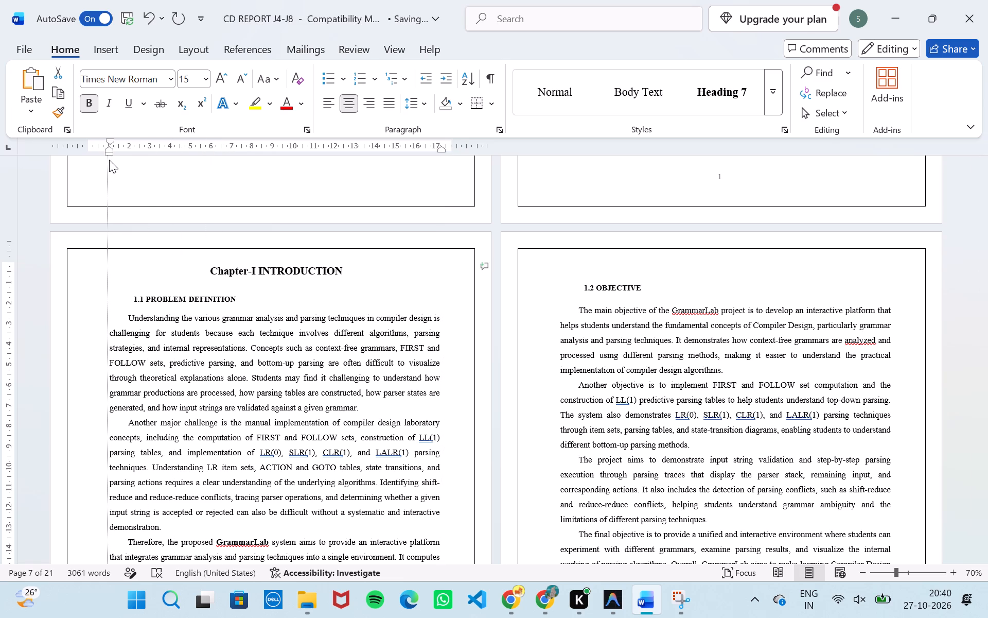
drag(109, 160, 111, 161)
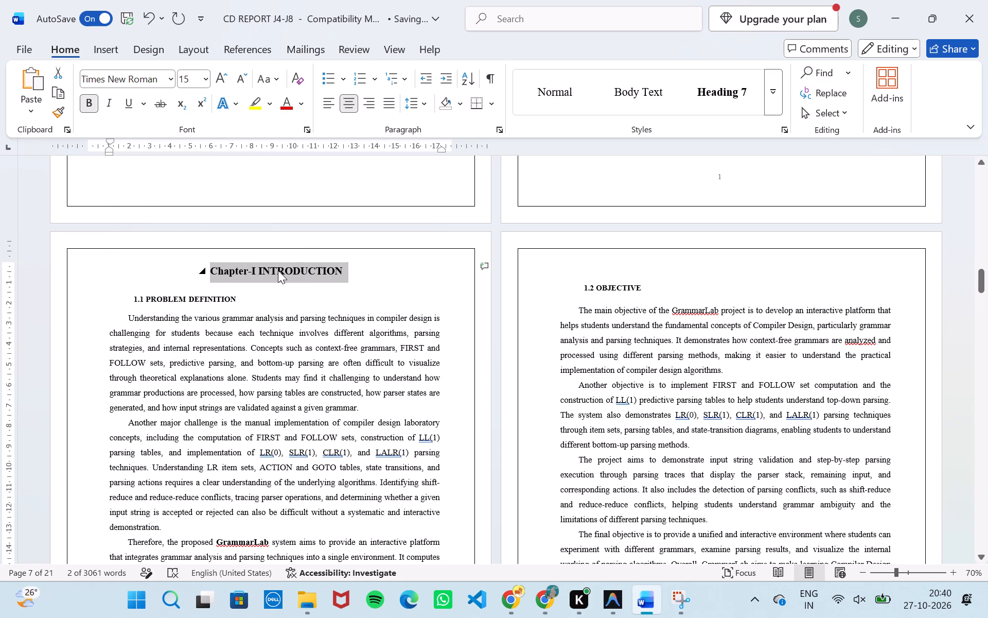
Break the heading after "Chapter-I" so "INTRODUCTION" sits on its own line.
click(278, 270)
click(258, 273)
key(Return)
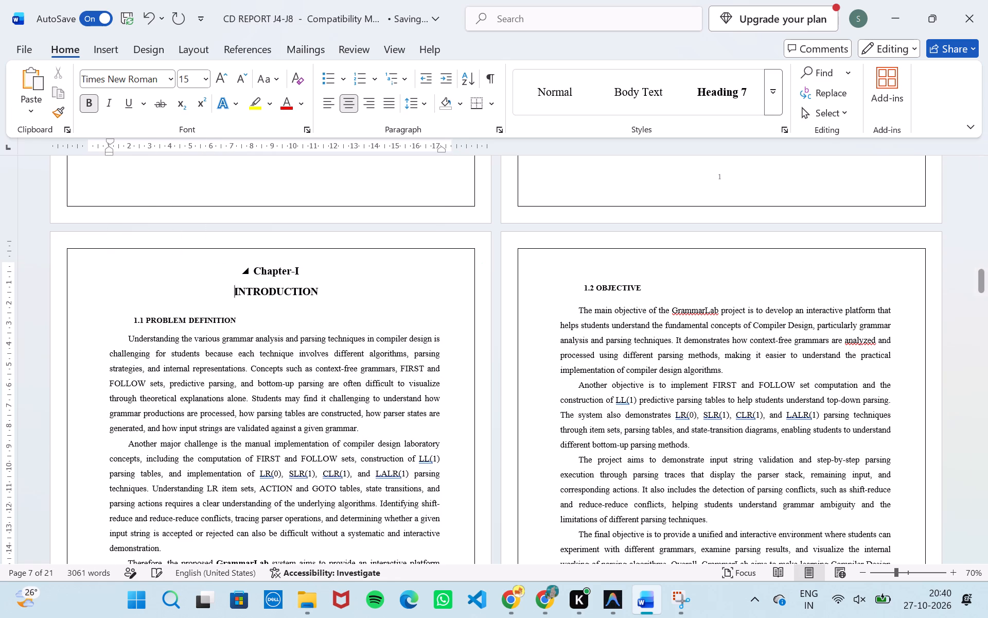
click(376, 297)
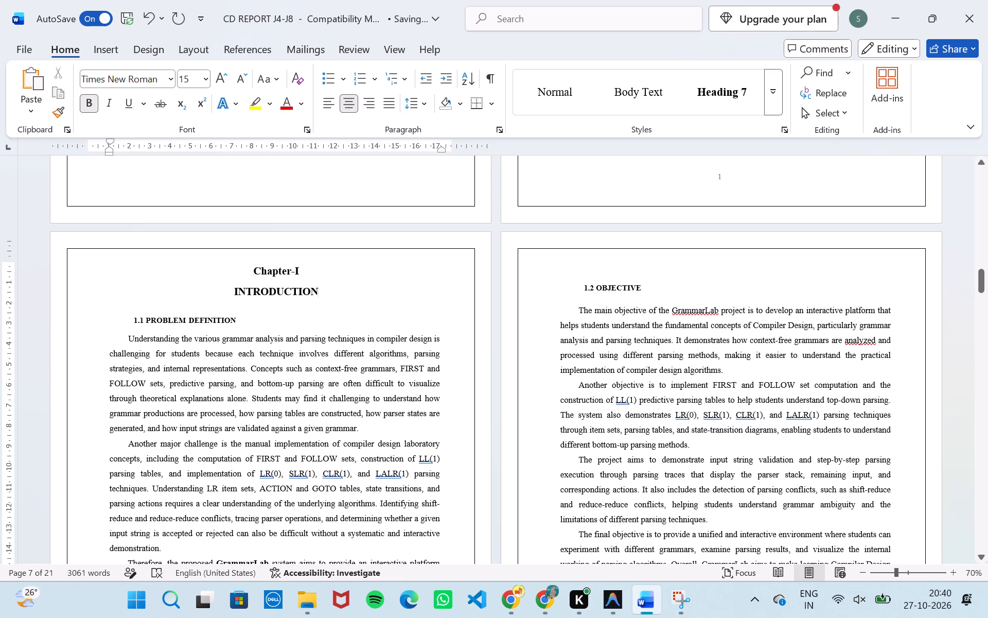
Set the font size of the "PROBLEM DEFINITION" heading text in section 1.1 to 14.
click(236, 322)
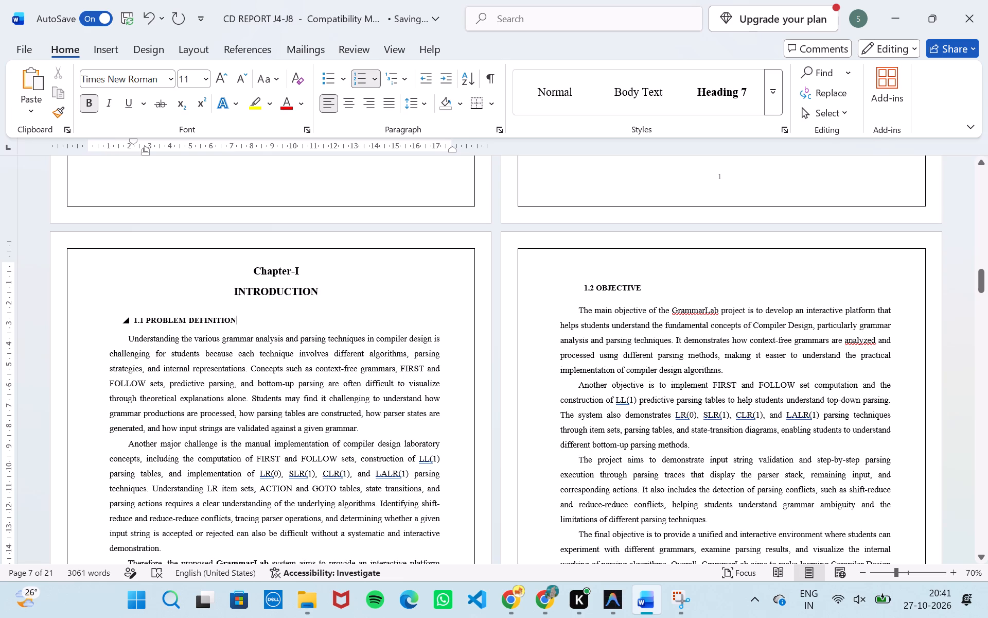
drag(239, 323, 135, 321)
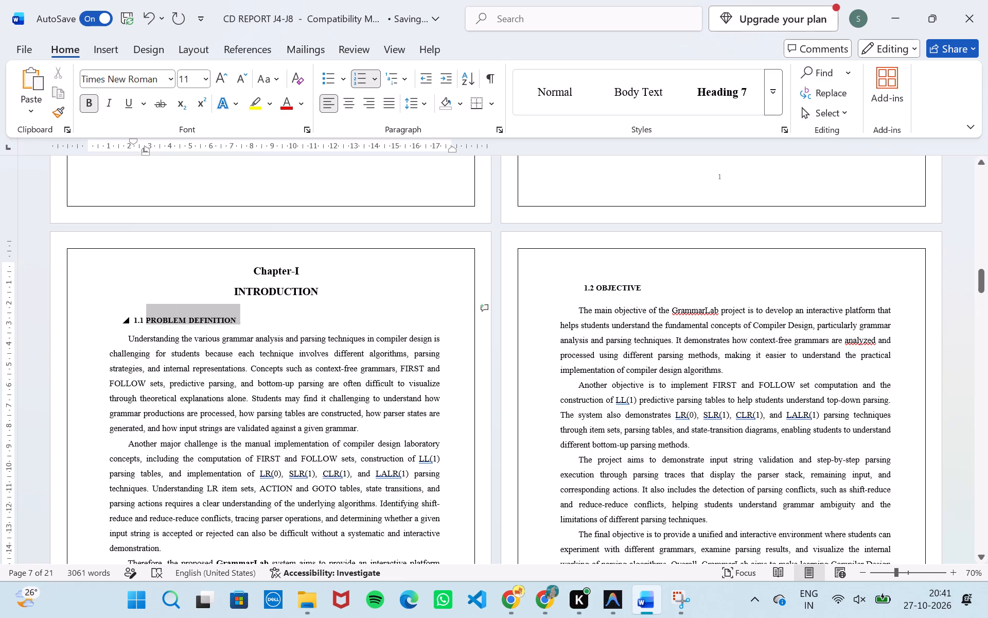
drag(135, 321, 144, 317)
click(203, 80)
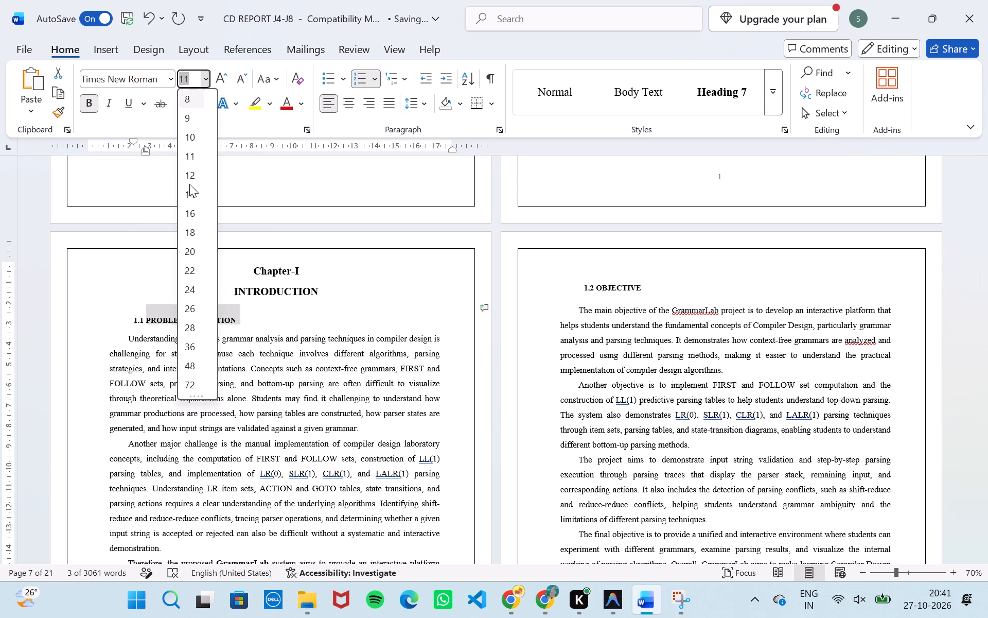
click(189, 193)
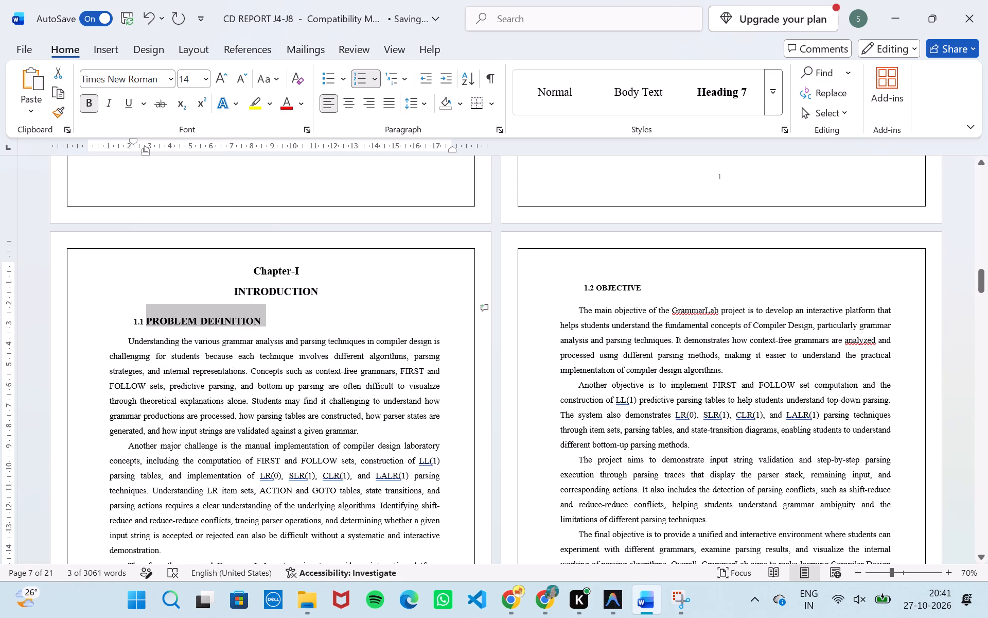
Set the font size of the "OBJECTIVE" heading text in section 1.2 to 14.
drag(642, 291, 587, 288)
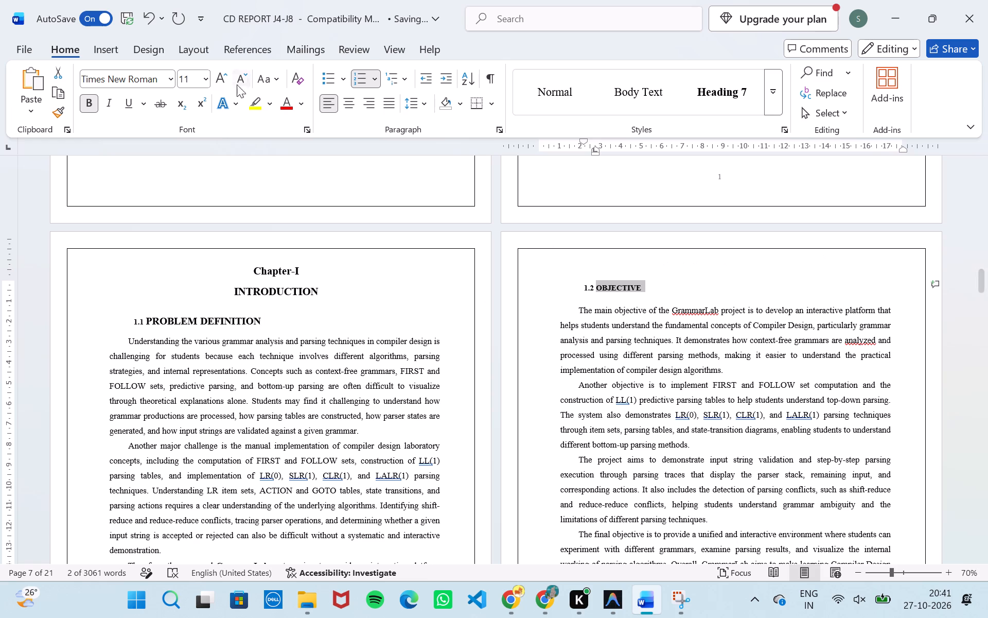
click(204, 76)
click(199, 193)
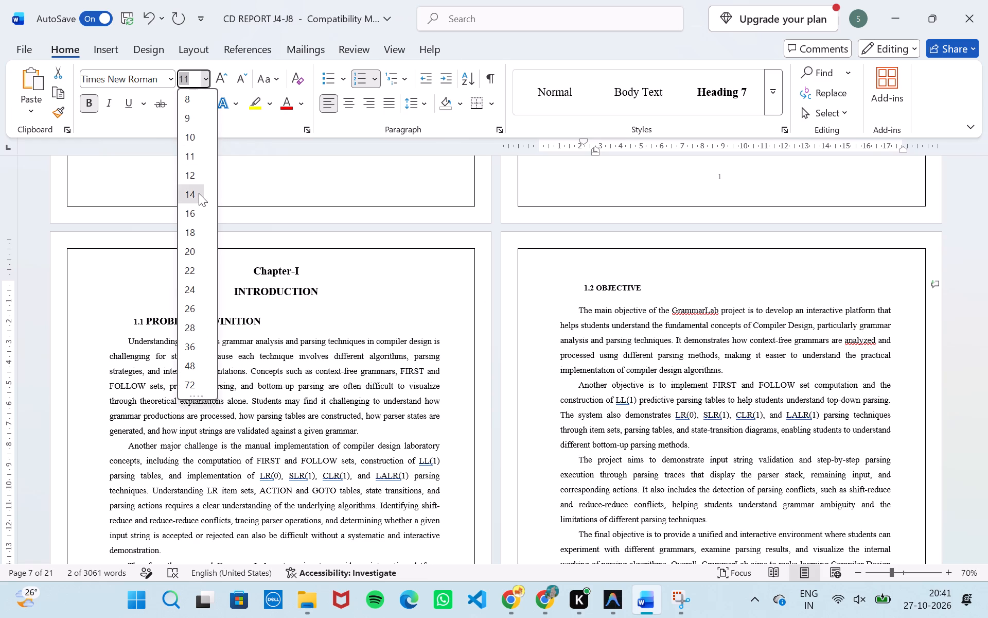
Nudge the "Chapter-II" heading above SOURCE CODE along its line by inserting one space before it.
click(682, 291)
scroll(682, 291, down, 2)
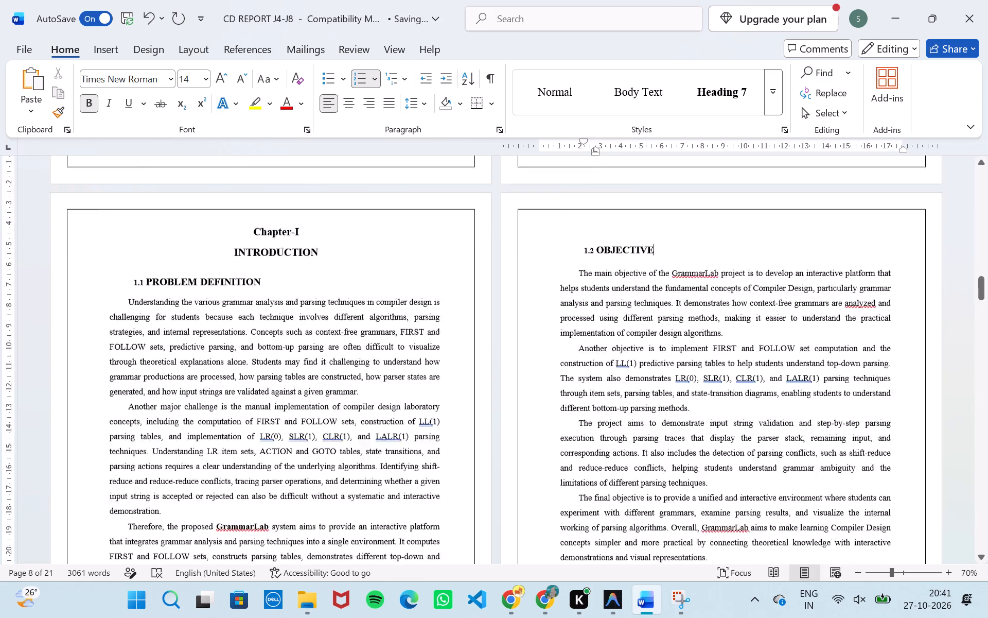
scroll(682, 291, down, 4)
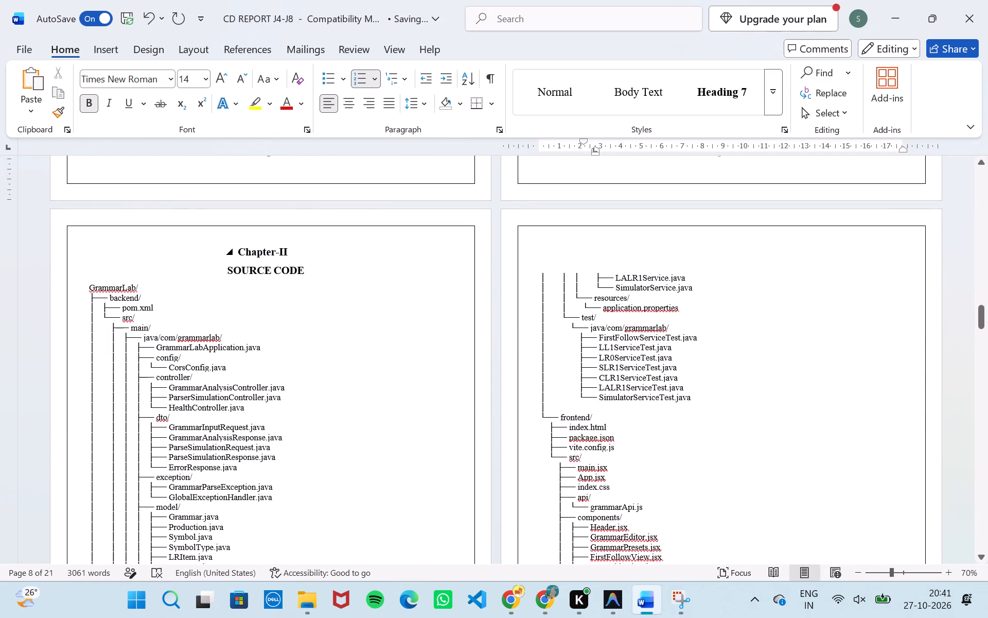
click(238, 251)
key(space)
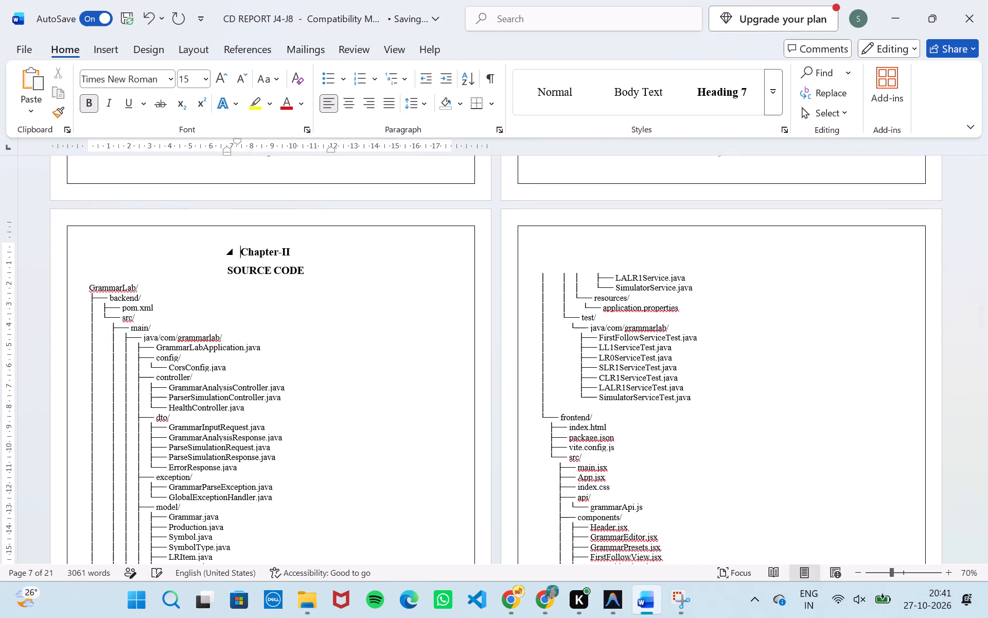
key(space)
key(BackSpace)
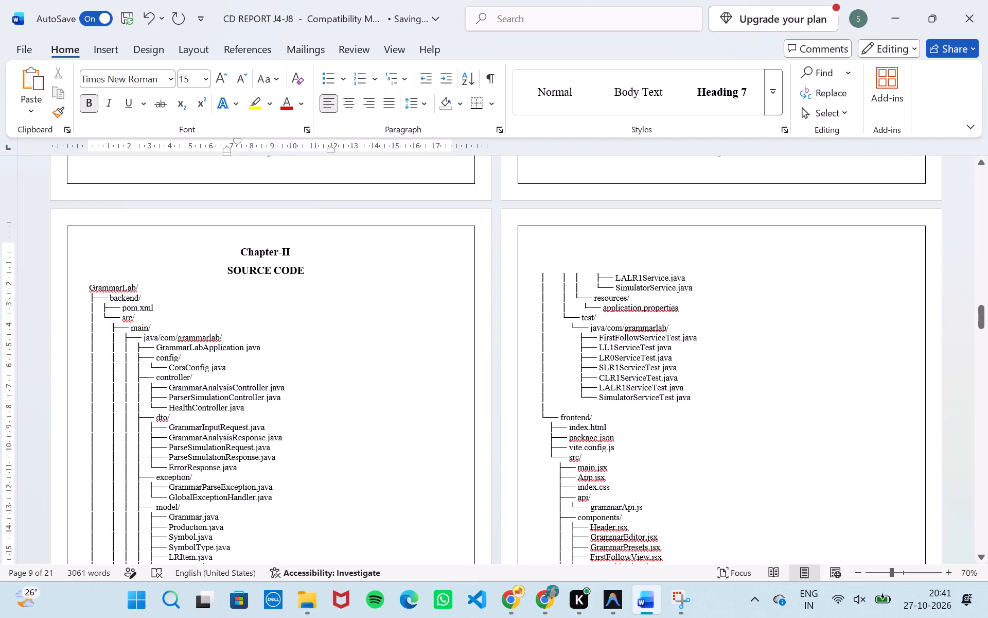
Save a PDF copy of the report as CD REPORT J4-J8 in the Desktop's CBP REPORTS folder, replacing the existing file.
scroll(398, 392, down, 4)
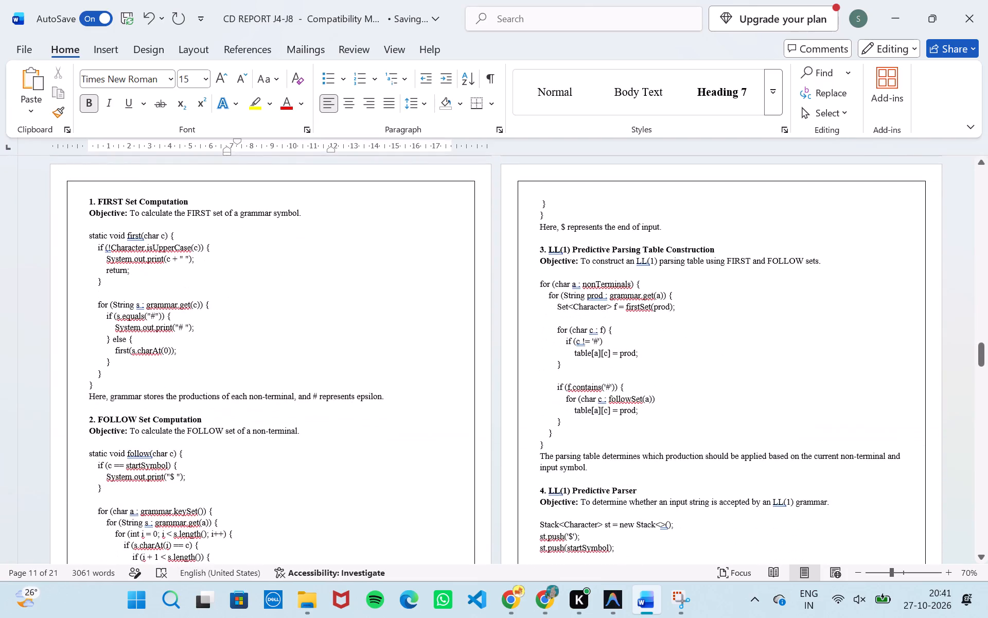
scroll(398, 392, up, 7)
scroll(398, 392, up, 20)
scroll(398, 392, up, 20)
scroll(398, 392, up, 4)
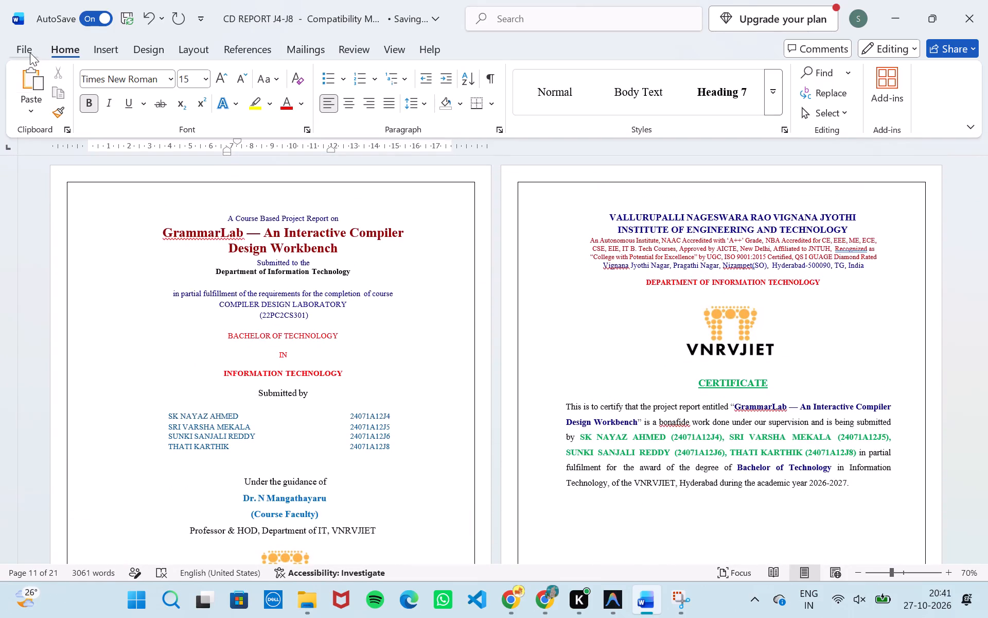
click(30, 53)
click(62, 259)
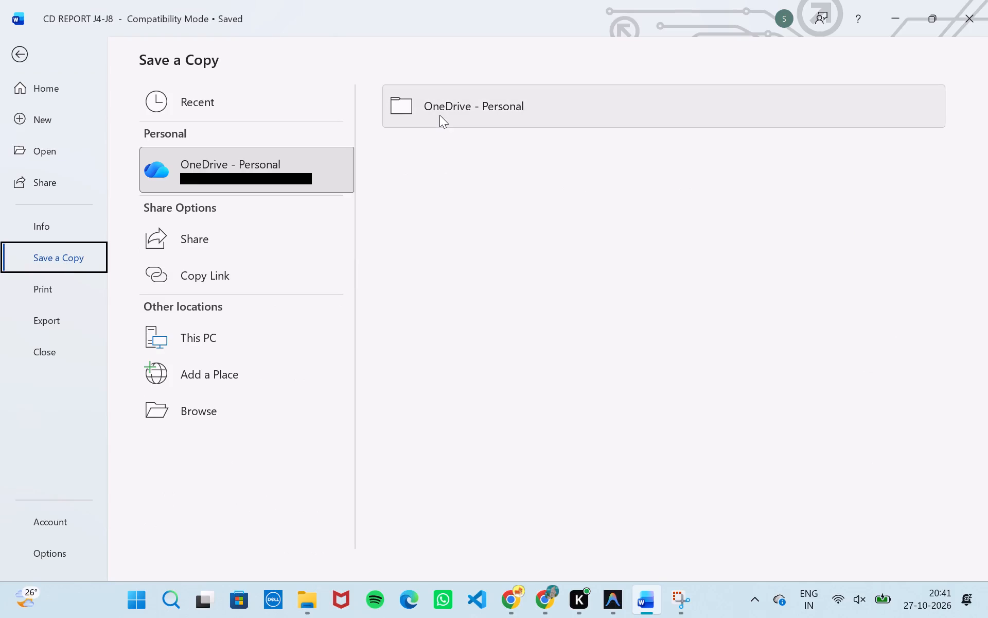
double_click(439, 115)
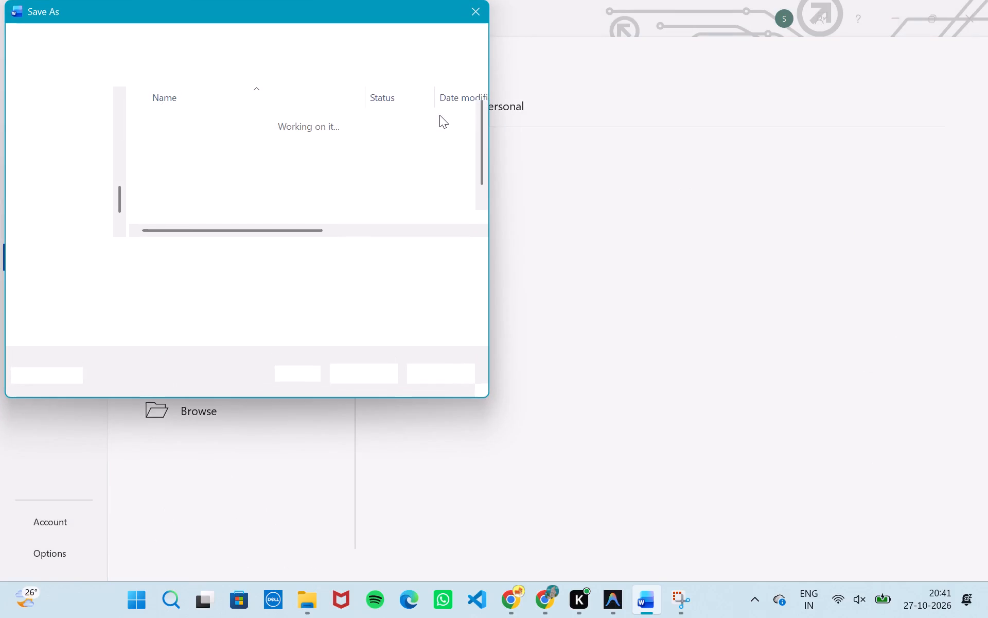
double_click(217, 147)
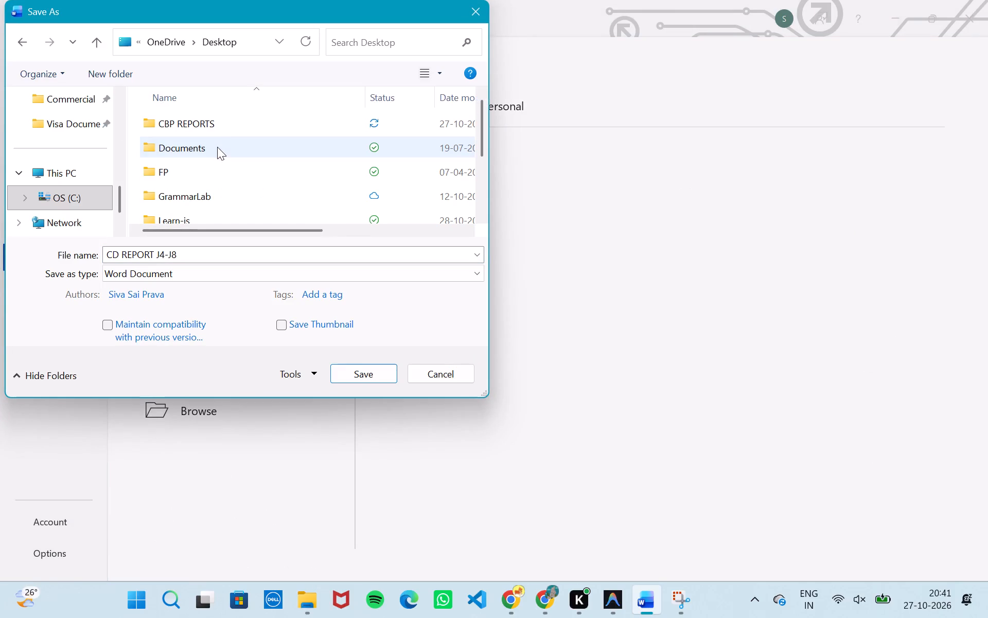
double_click(213, 131)
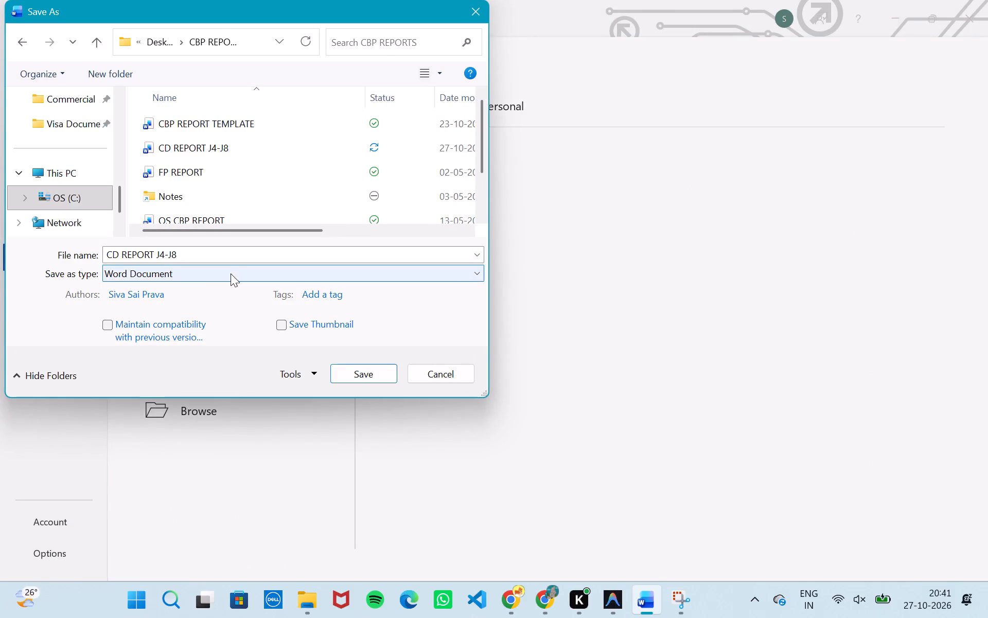
click(231, 273)
click(154, 368)
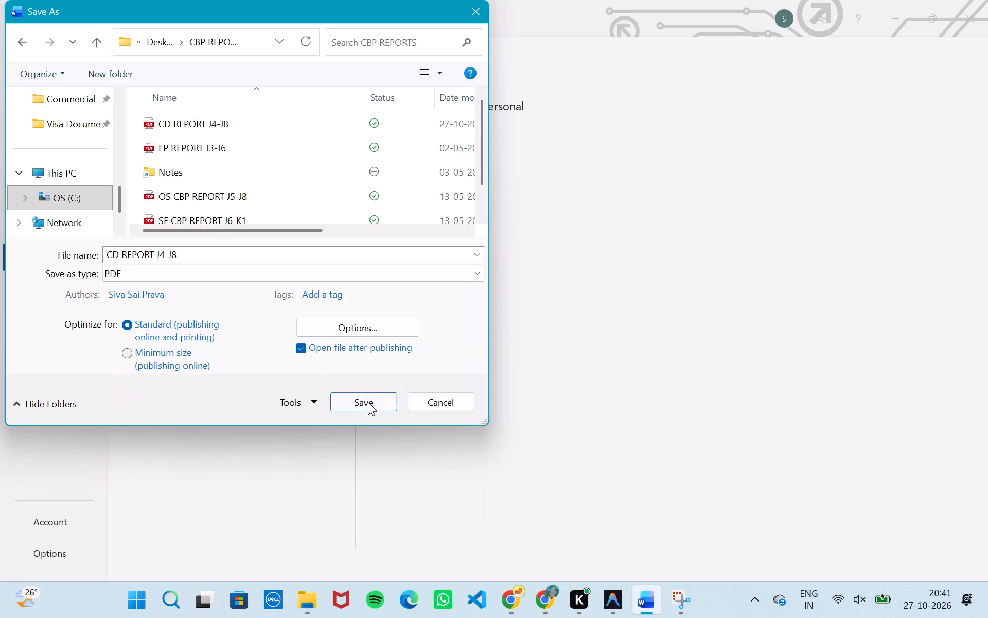
click(367, 403)
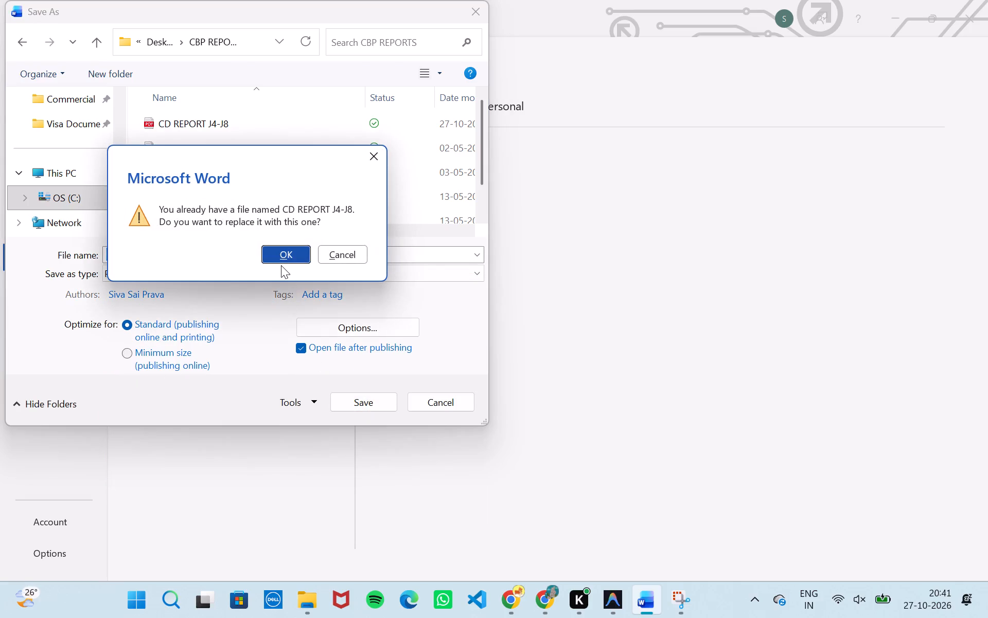
click(283, 254)
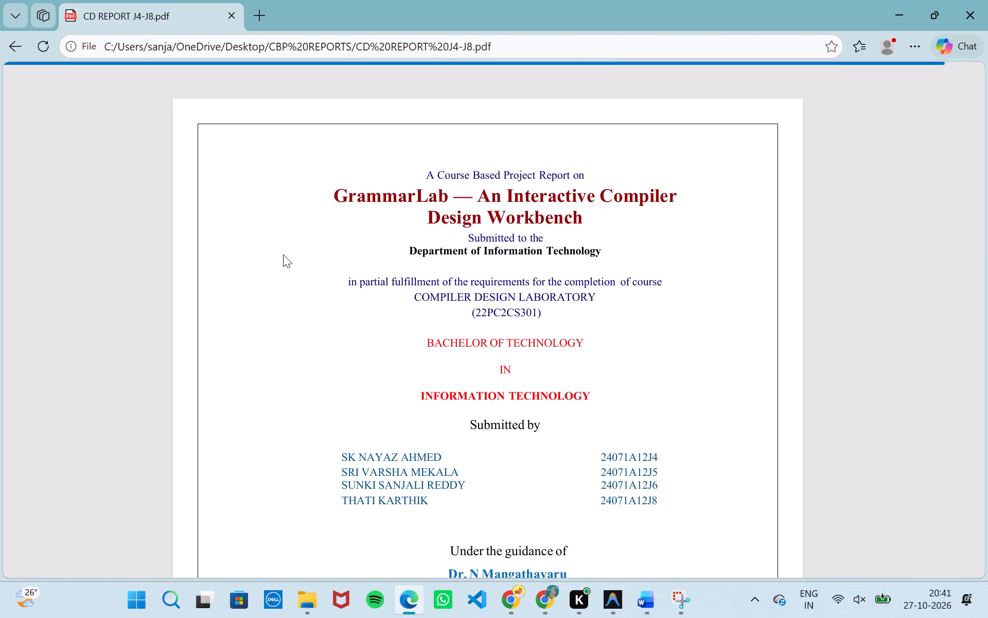
Review the exported PDF's chapter headings and page layout through to the Chapter-V references, and back to the output screenshots.
scroll(466, 359, down, 2)
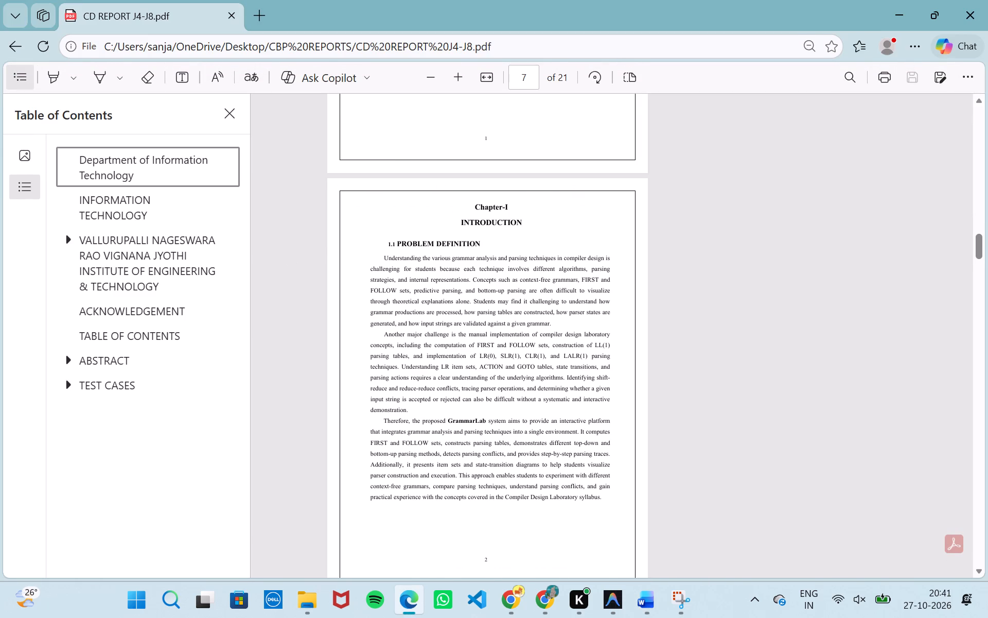
scroll(466, 359, down, 15)
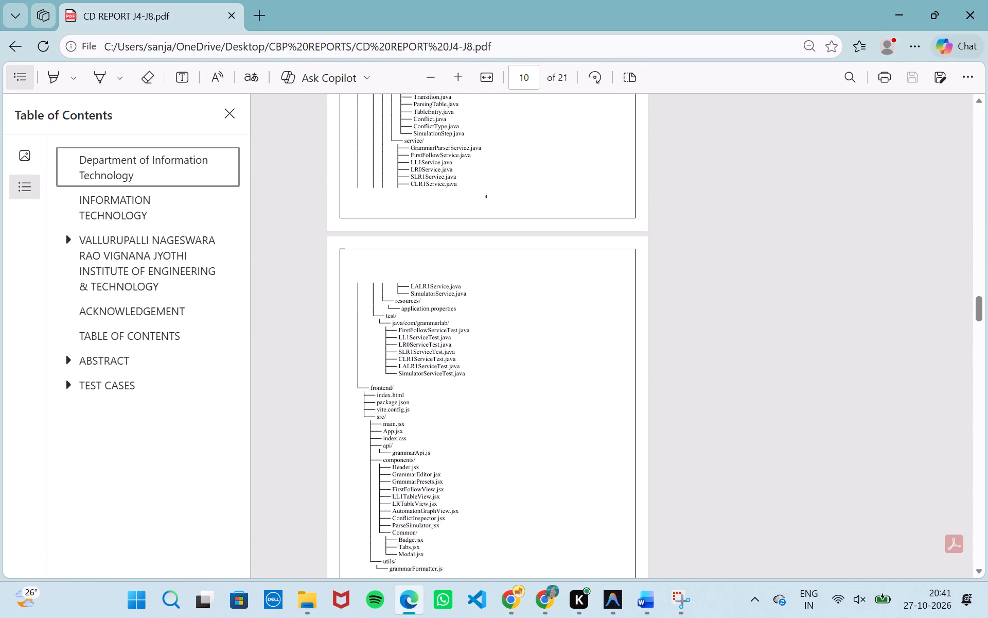
scroll(466, 359, down, 19)
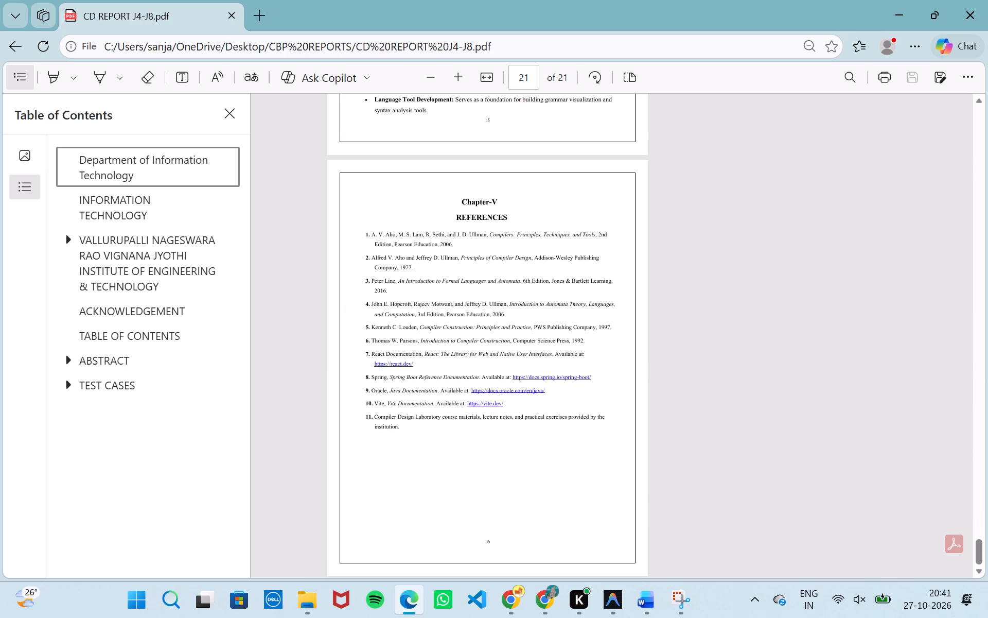
scroll(466, 359, up, 7)
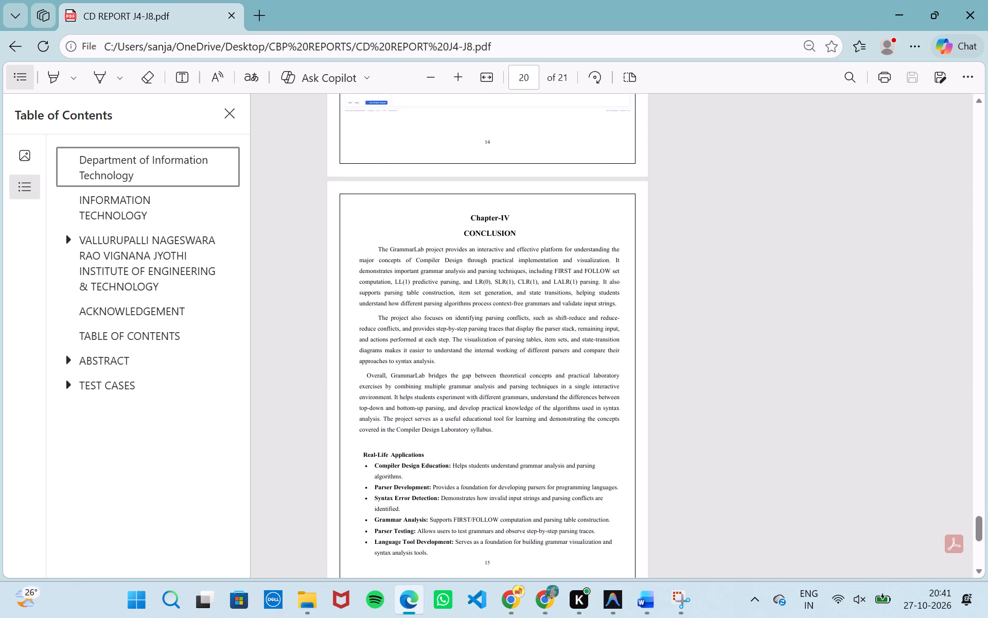
scroll(466, 359, up, 8)
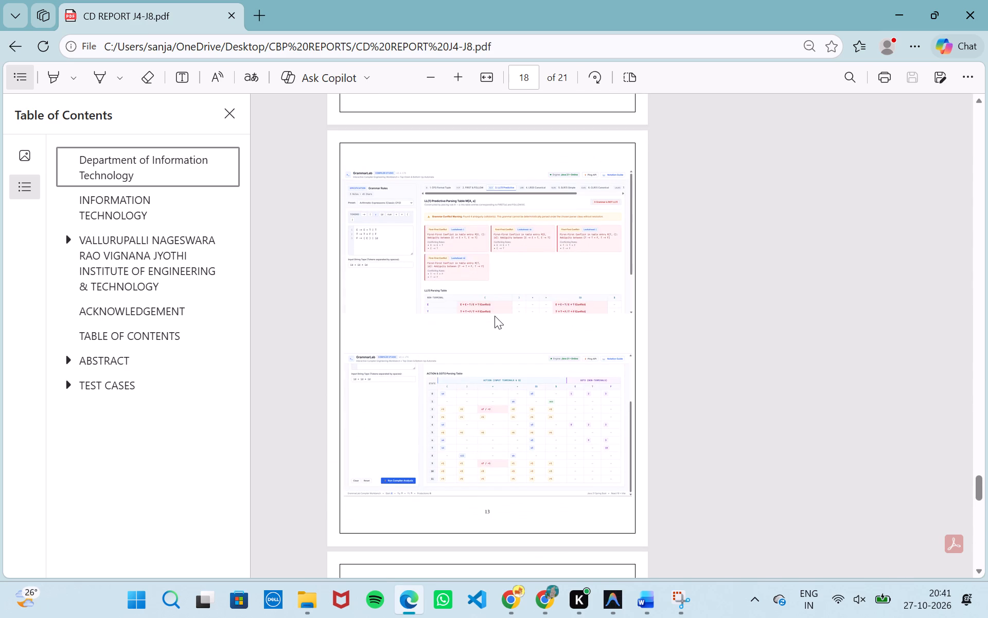
Close the exported CD REPORT J4-J8 PDF and its source report document.
click(962, 12)
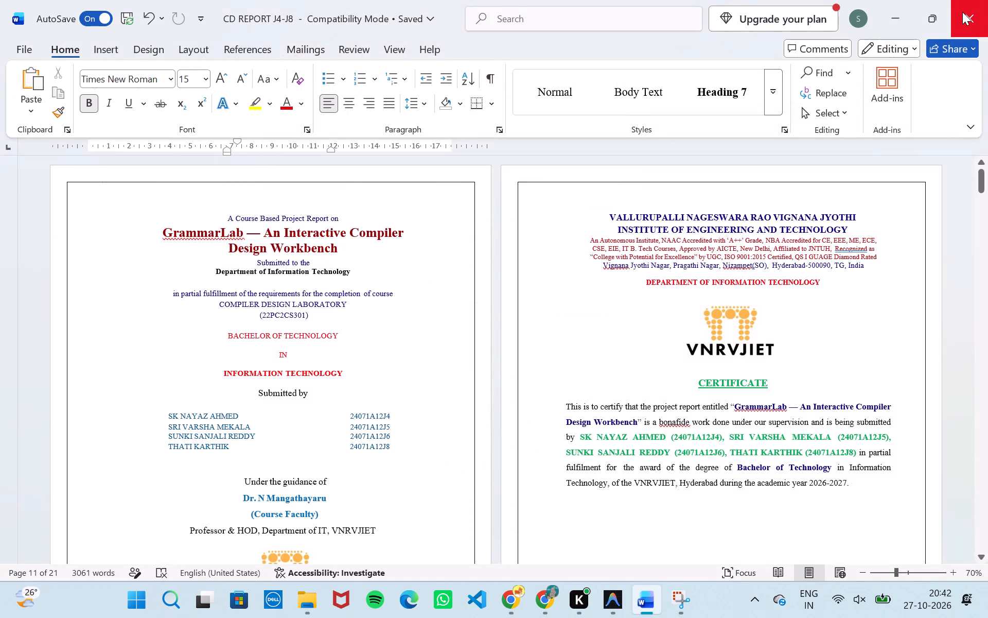
click(962, 12)
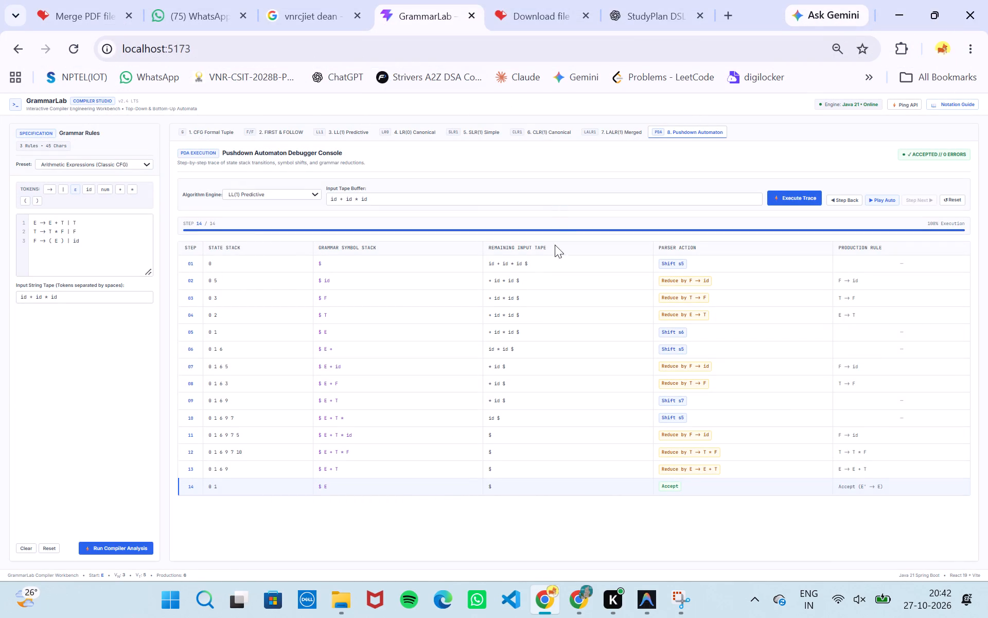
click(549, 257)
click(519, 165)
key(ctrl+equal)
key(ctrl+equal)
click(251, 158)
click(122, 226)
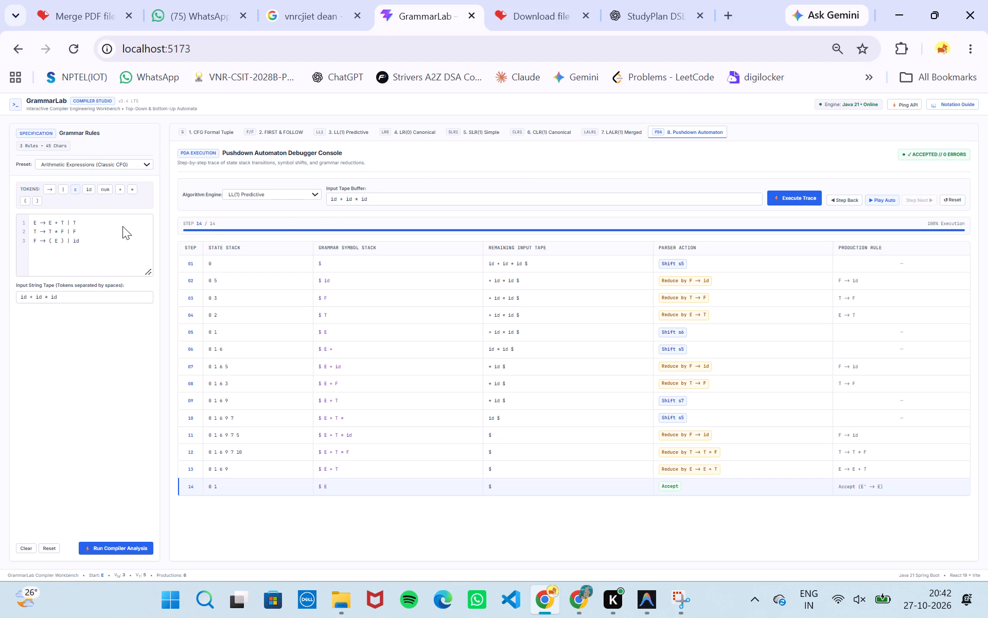
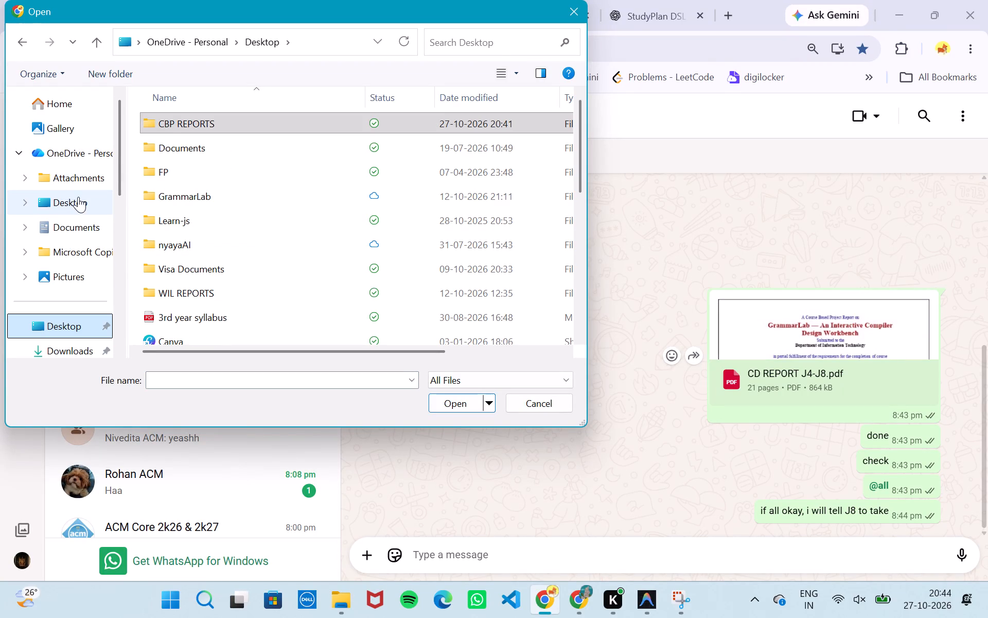
Open the Desktop's CBP REPORTS folder in the file picker for the WhatsApp chat attachment.
click(79, 199)
double_click(182, 119)
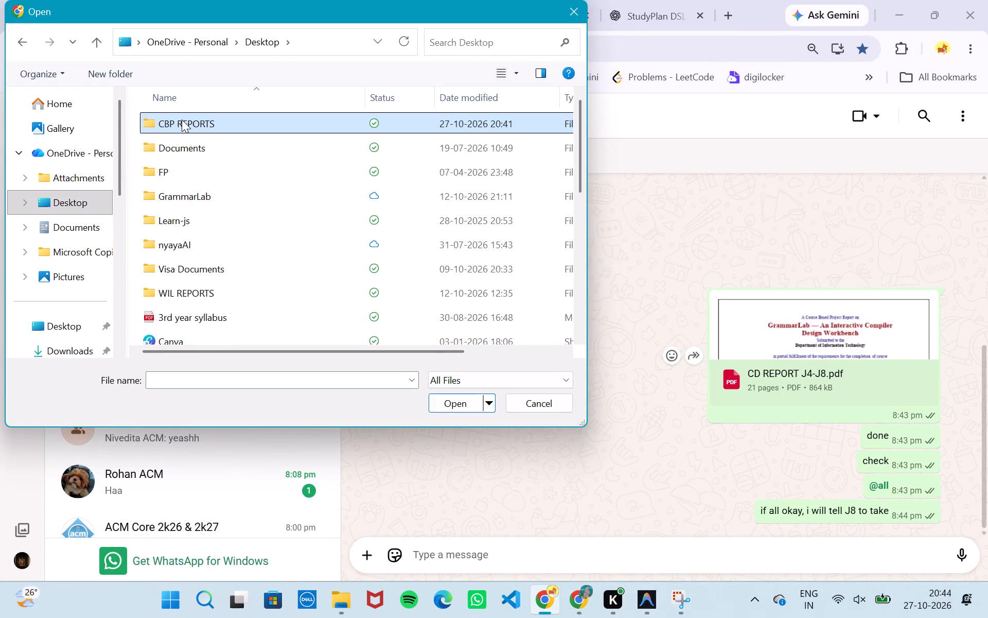
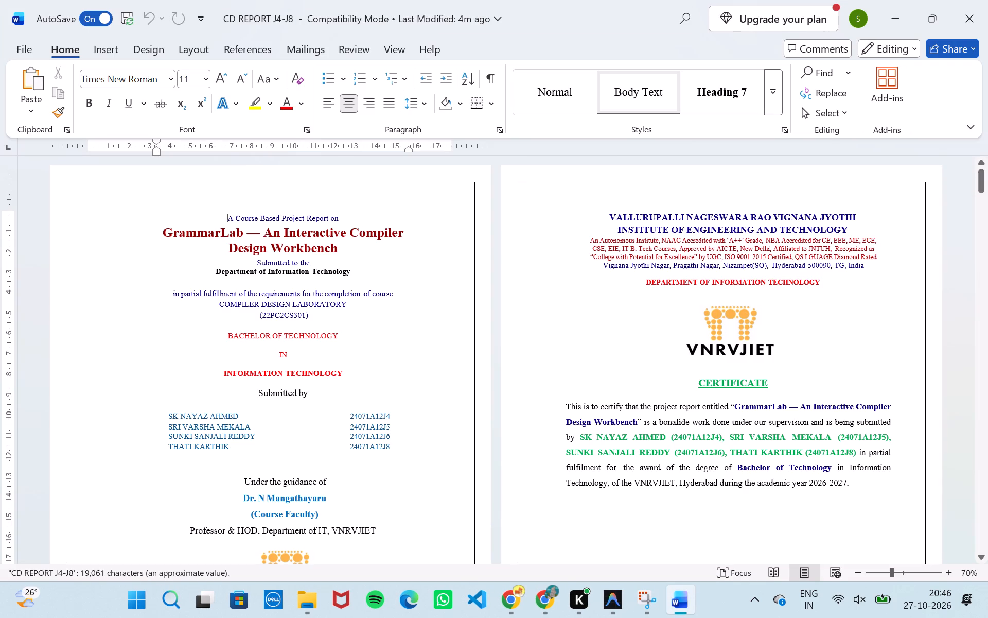
Check the report's front pages in the Word document, from the title page through the declaration and back to the certificate's signature area.
scroll(480, 413, down, 5)
scroll(594, 419, down, 3)
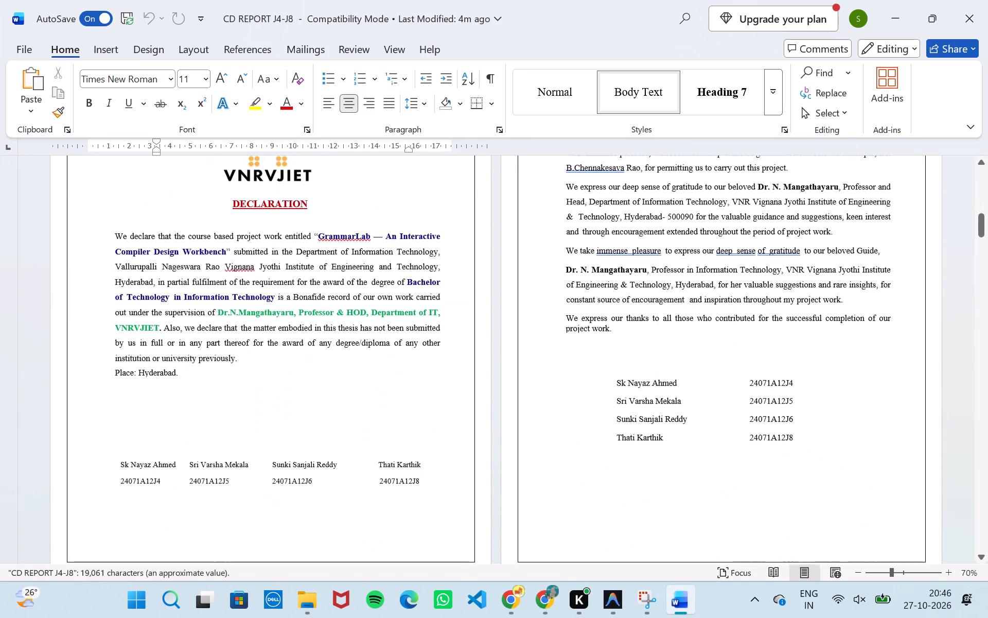
scroll(594, 419, up, 5)
click(728, 425)
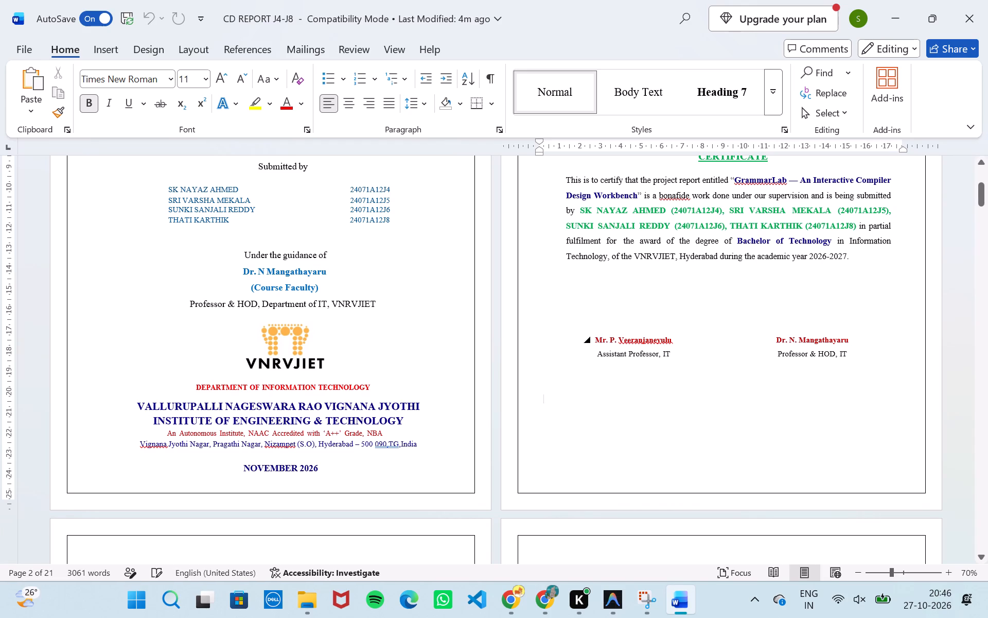
Paste the line "Course based Projects Reviewer" below the two signatories on the certificate page.
key(ctrl+v)
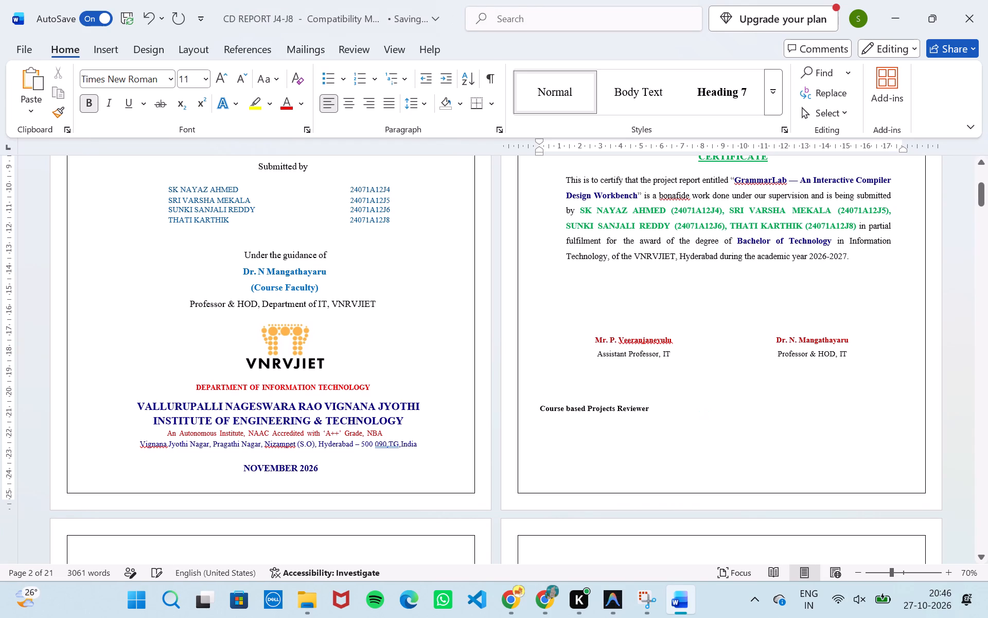
Indent the "Course based Projects Reviewer" line with leading spaces so it sits midway between the two signatory columns.
click(536, 411)
key(space)
key(space)
key(space)
key(space)
key(space)
key(space)
key(space)
key(space)
key(space)
key(space)
key(space)
key(space)
key(space)
key(space)
key(space)
key(space)
key(space)
key(space)
key(space)
key(space)
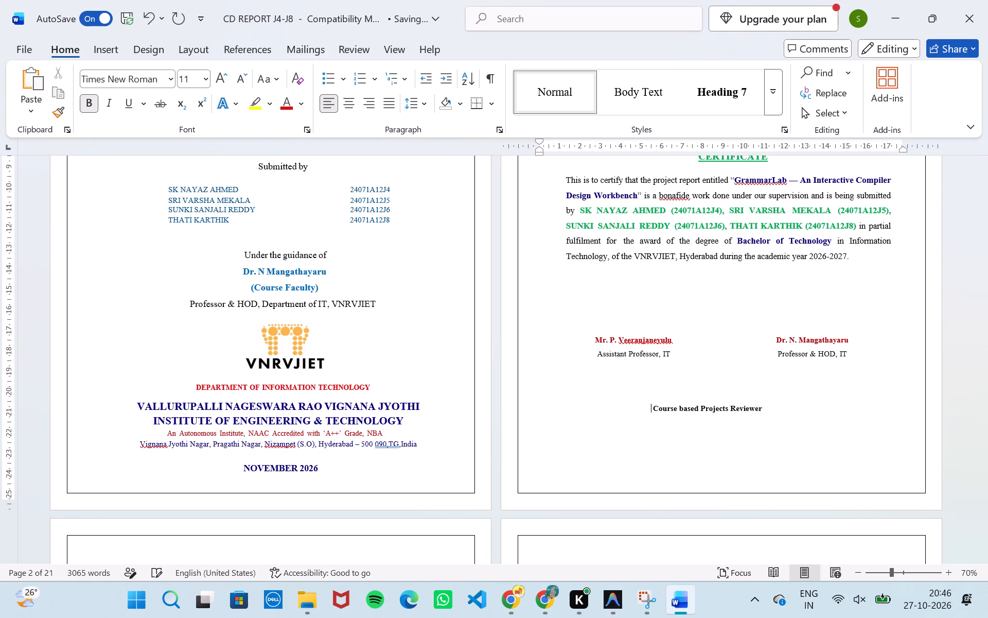
key(BackSpace)
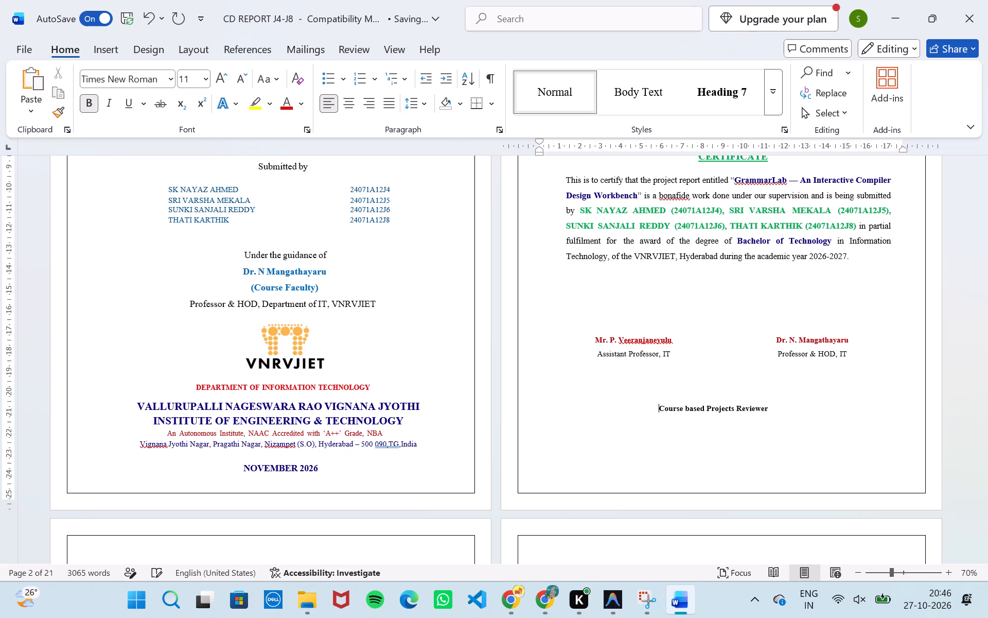
key(space)
key(space)
key(space)
key(space)
key(space)
key(space)
key(BackSpace)
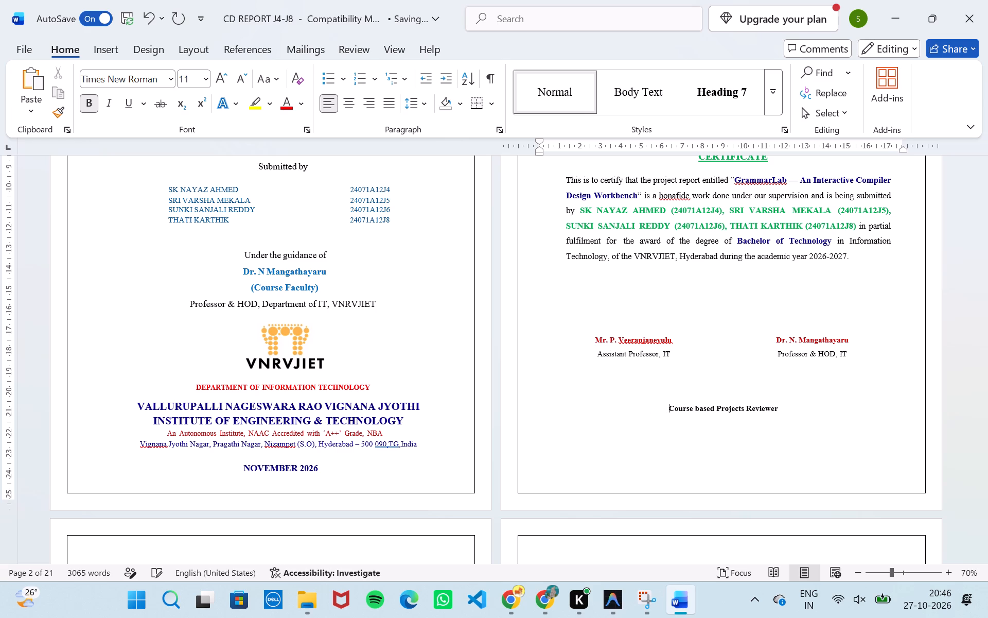
key(BackSpace)
key(space)
key(space)
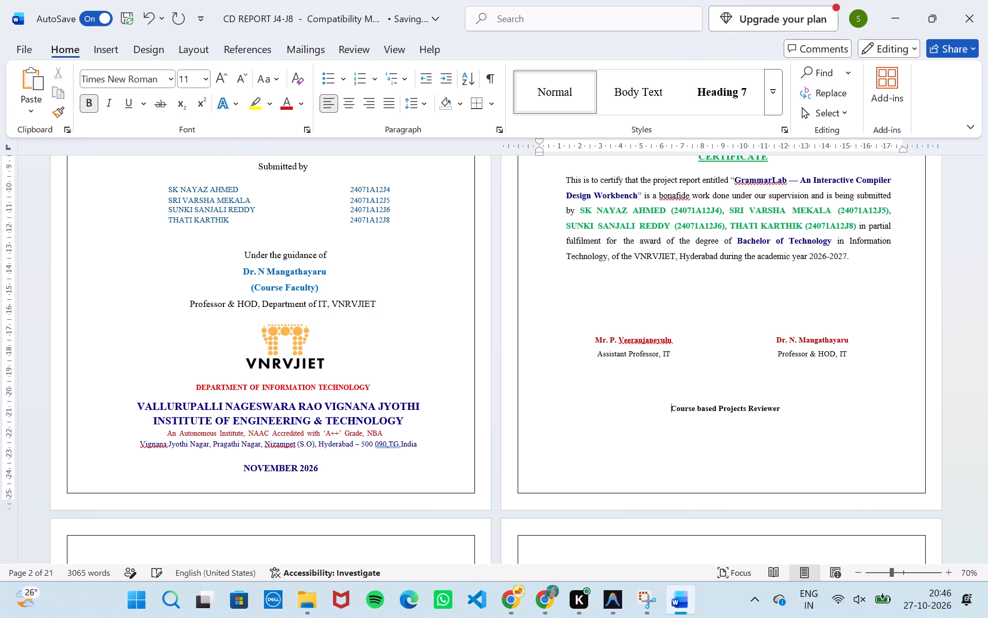
Set the font colour of "Course based Projects Reviewer" to the standard dark red, matching the signatory names on the certificate.
click(627, 342)
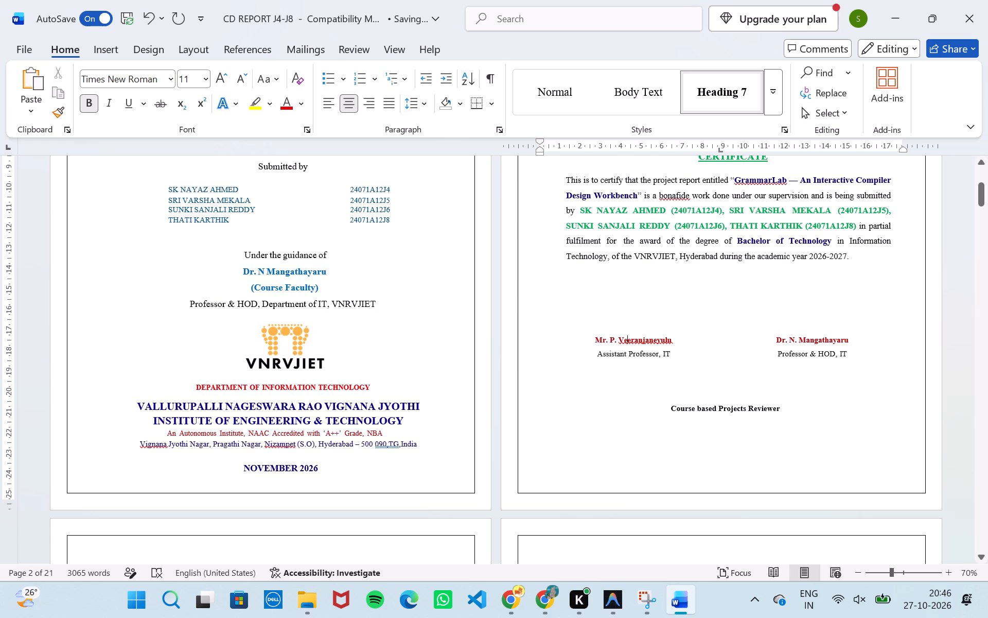
click(302, 106)
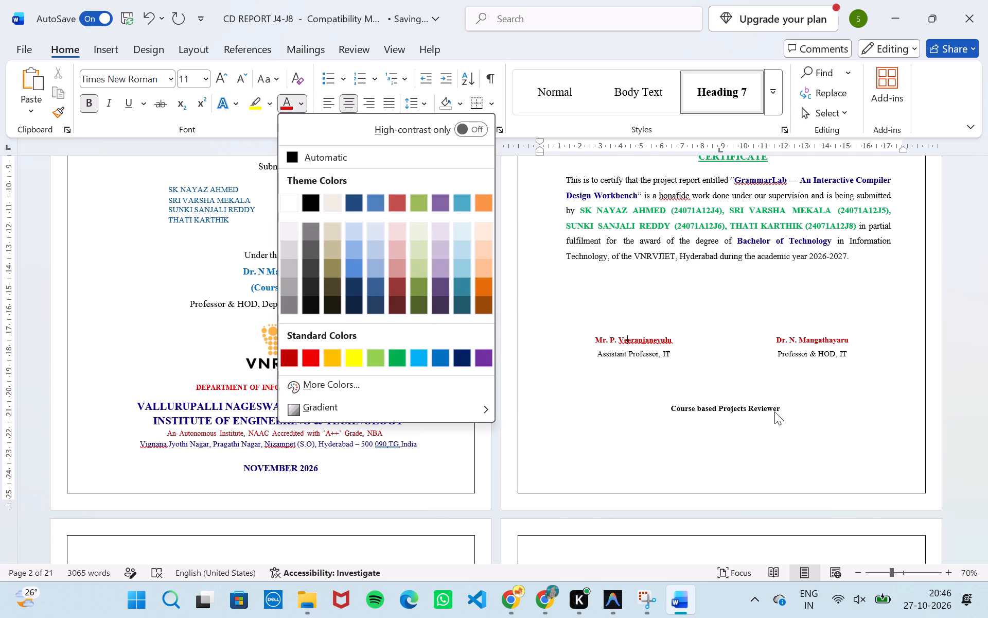
drag(783, 411, 686, 409)
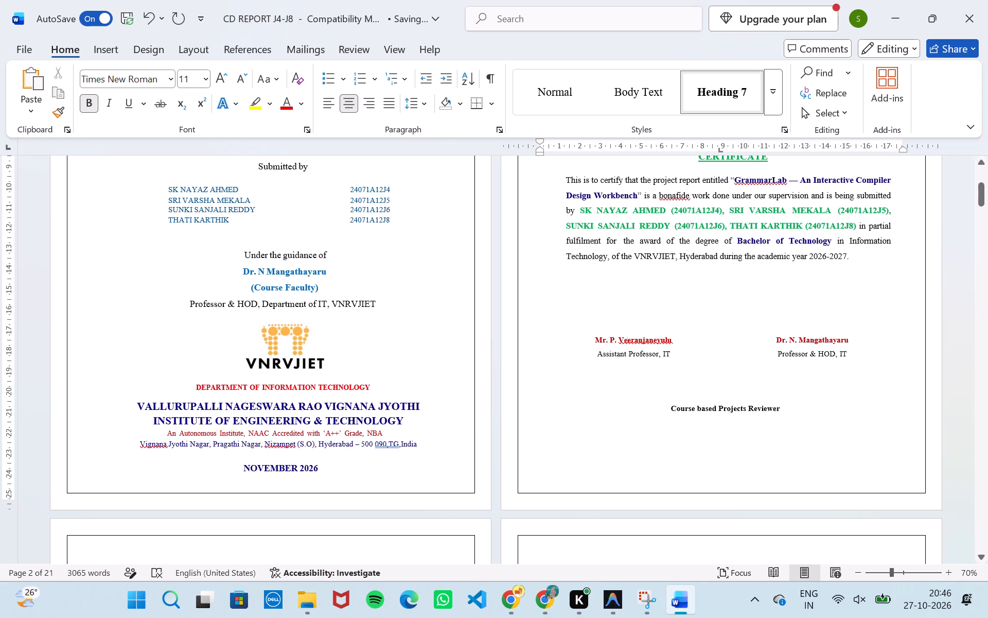
drag(686, 409, 686, 409)
drag(781, 409, 673, 406)
click(304, 105)
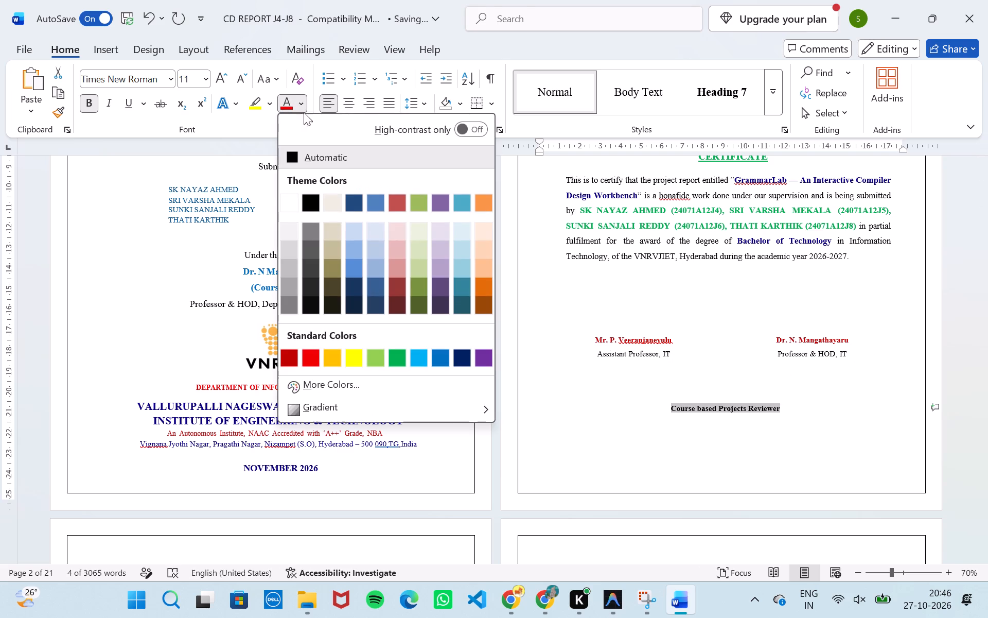
click(394, 209)
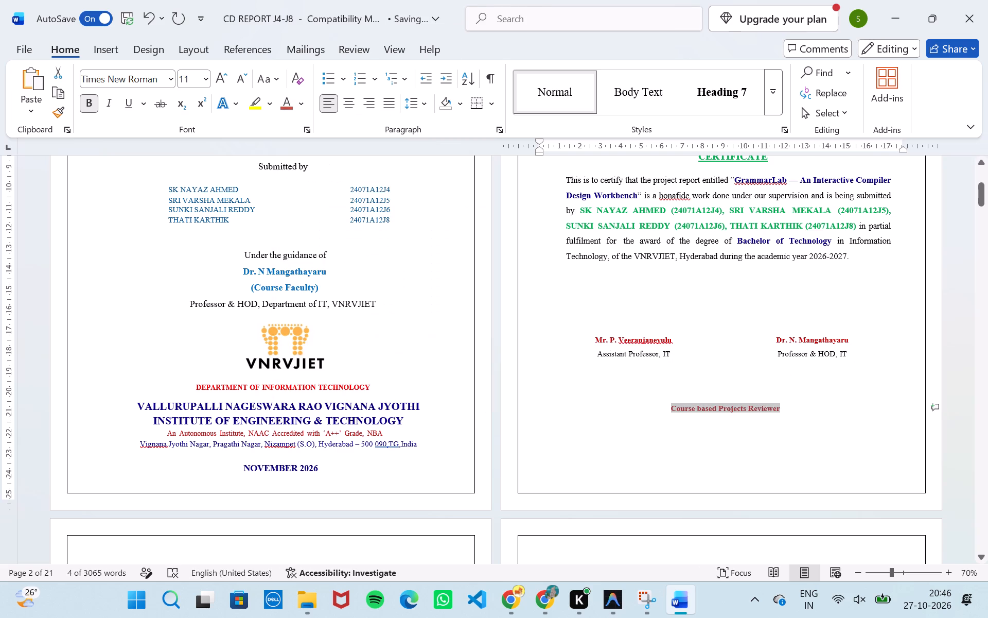
click(301, 102)
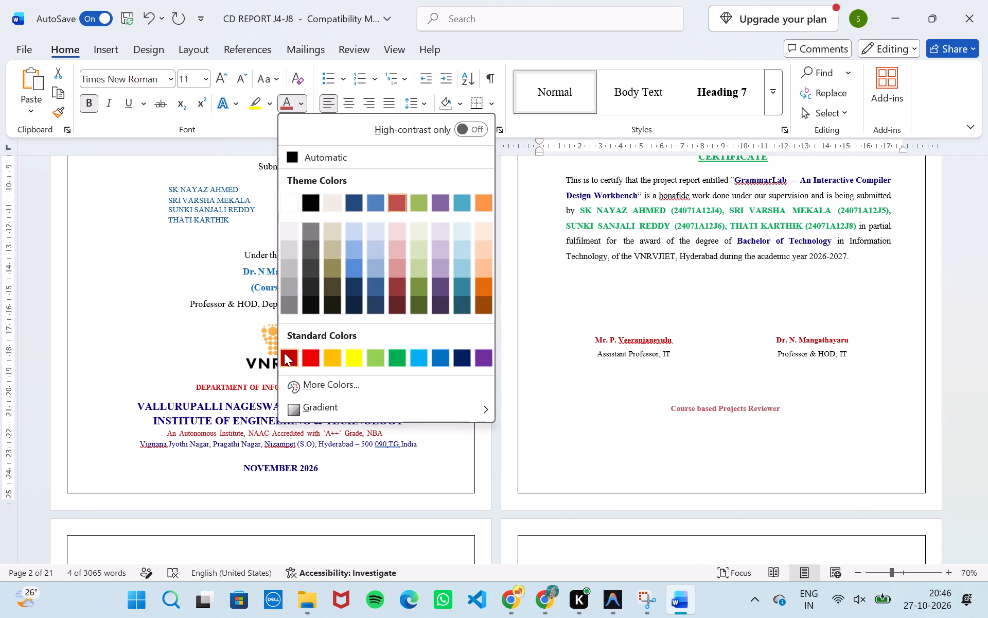
click(306, 359)
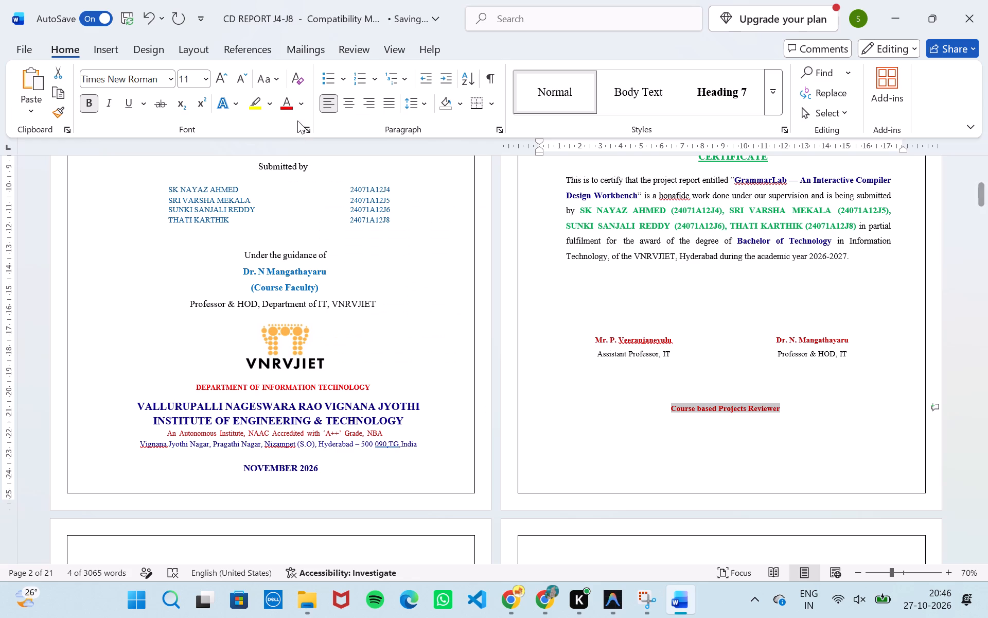
click(303, 104)
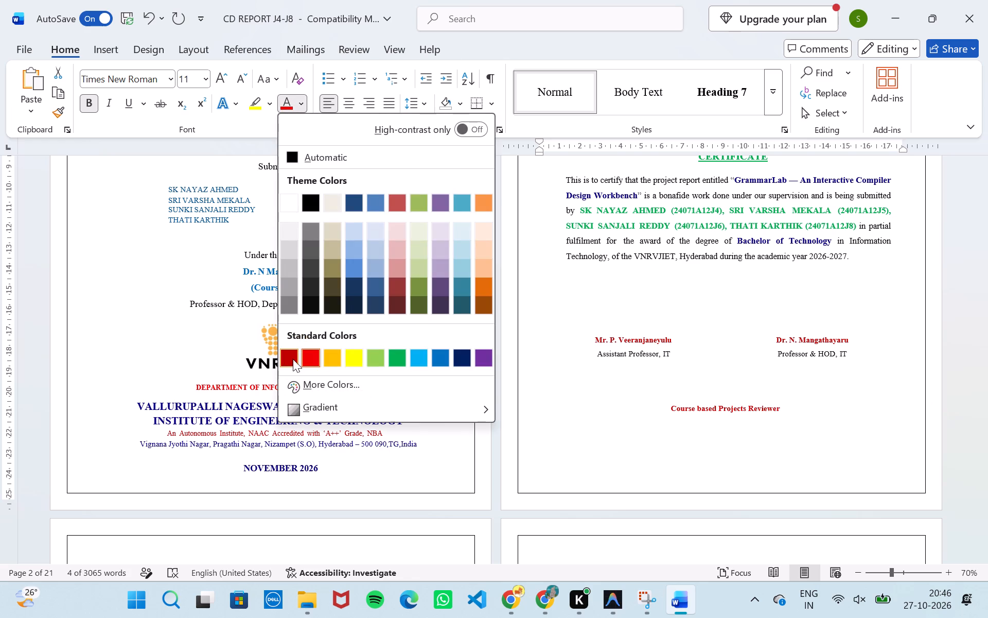
click(292, 358)
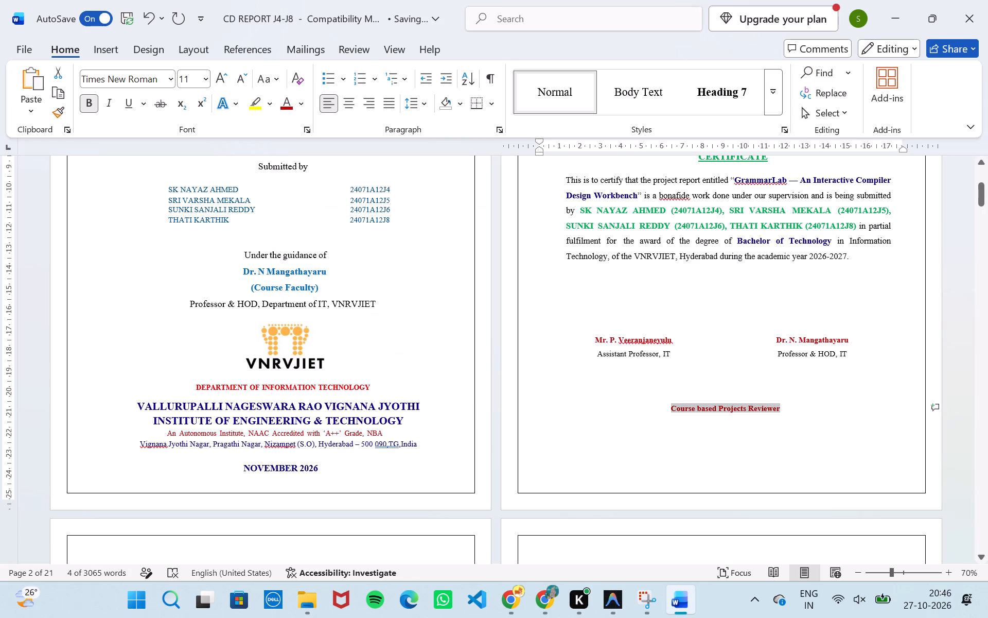
click(735, 390)
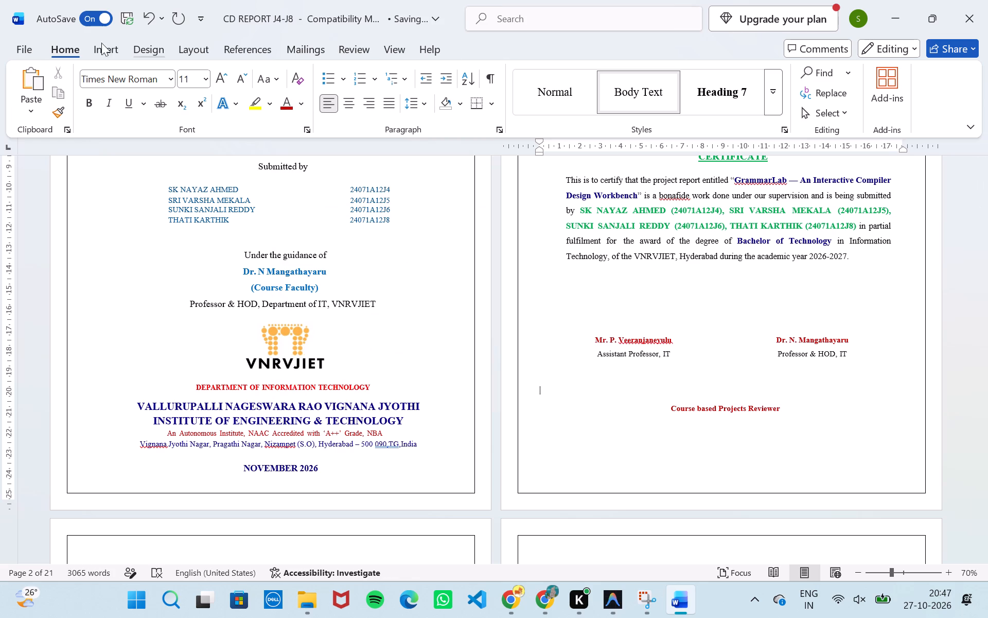
Save a PDF copy of the report as CD REPORT J4-J8 in the Desktop's CBP REPORTS folder, replacing the existing file.
click(34, 45)
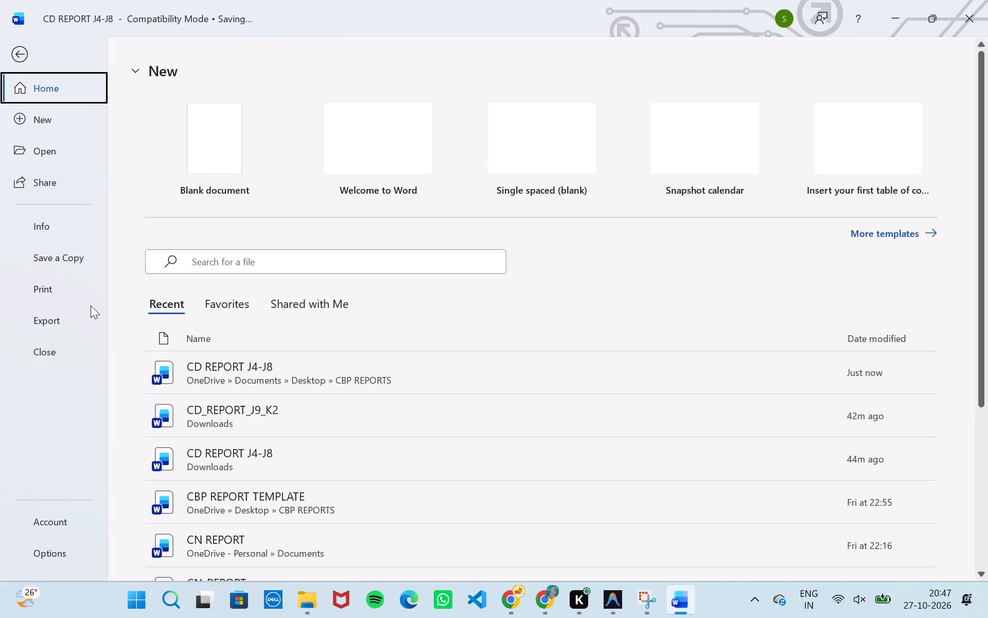
click(61, 251)
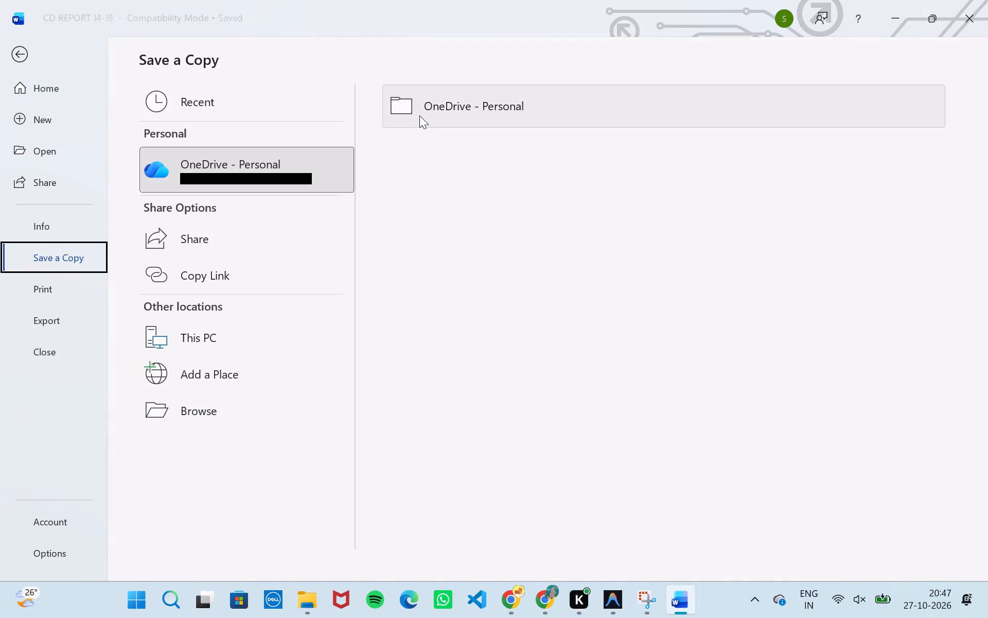
double_click(419, 115)
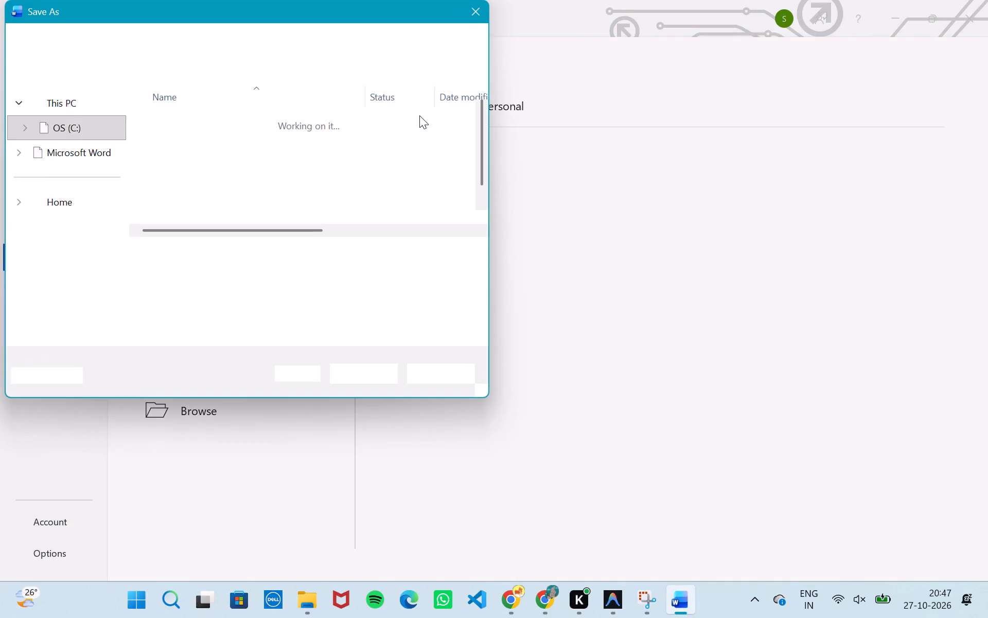
click(202, 146)
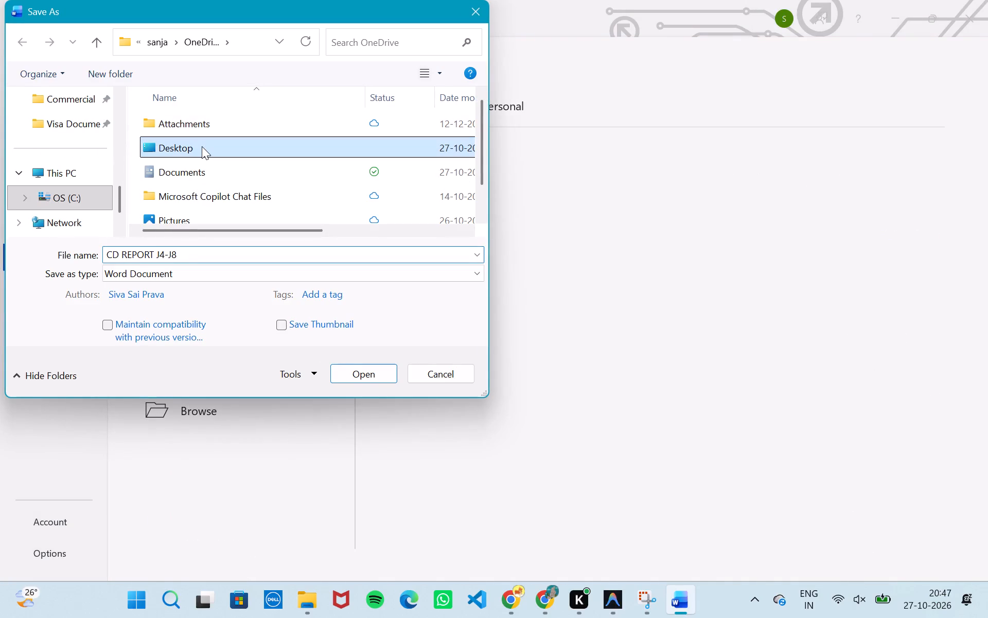
double_click(202, 146)
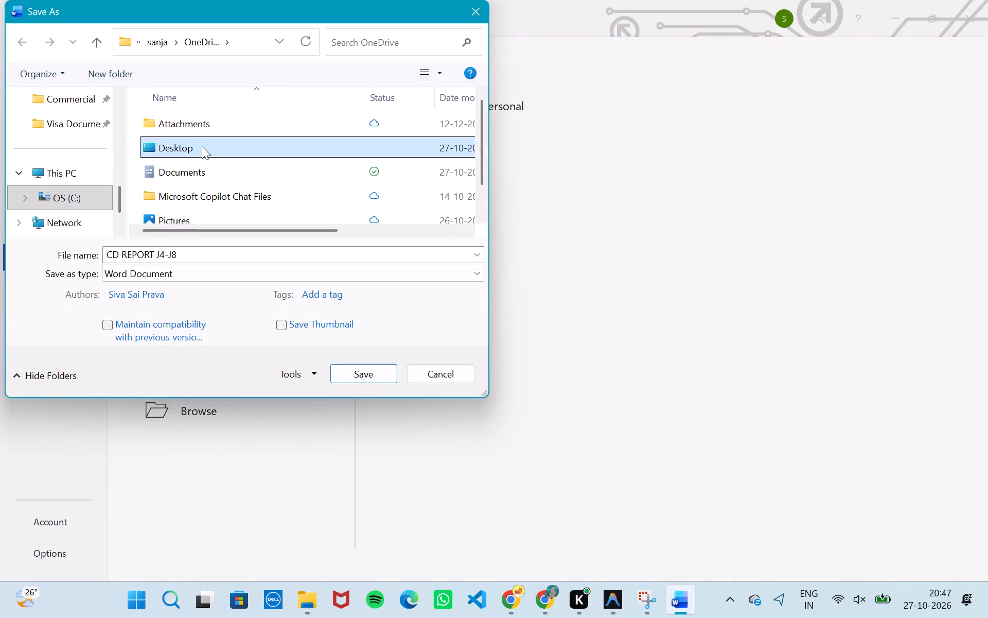
double_click(198, 130)
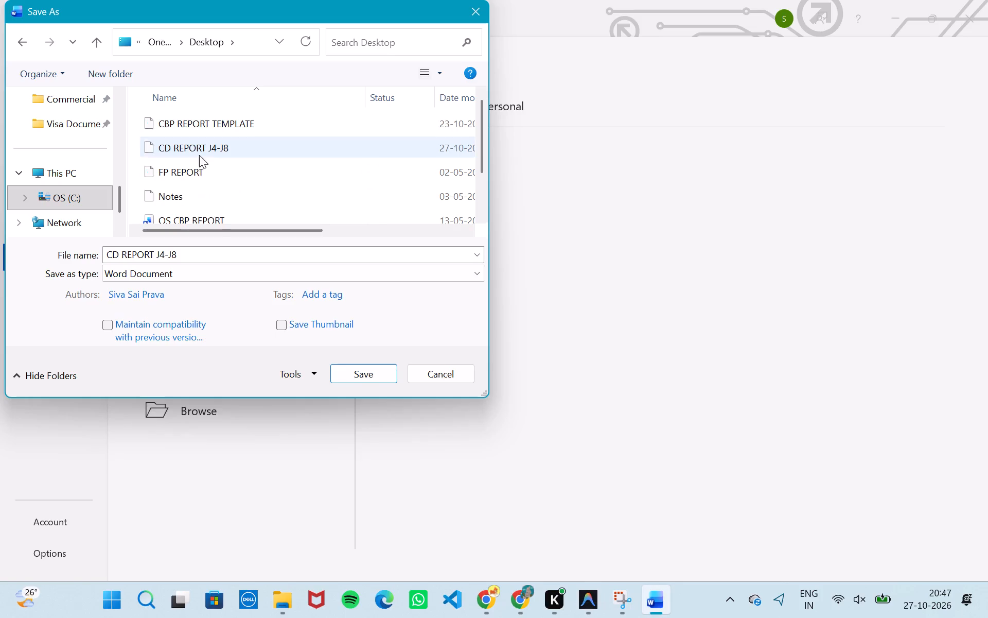
click(199, 269)
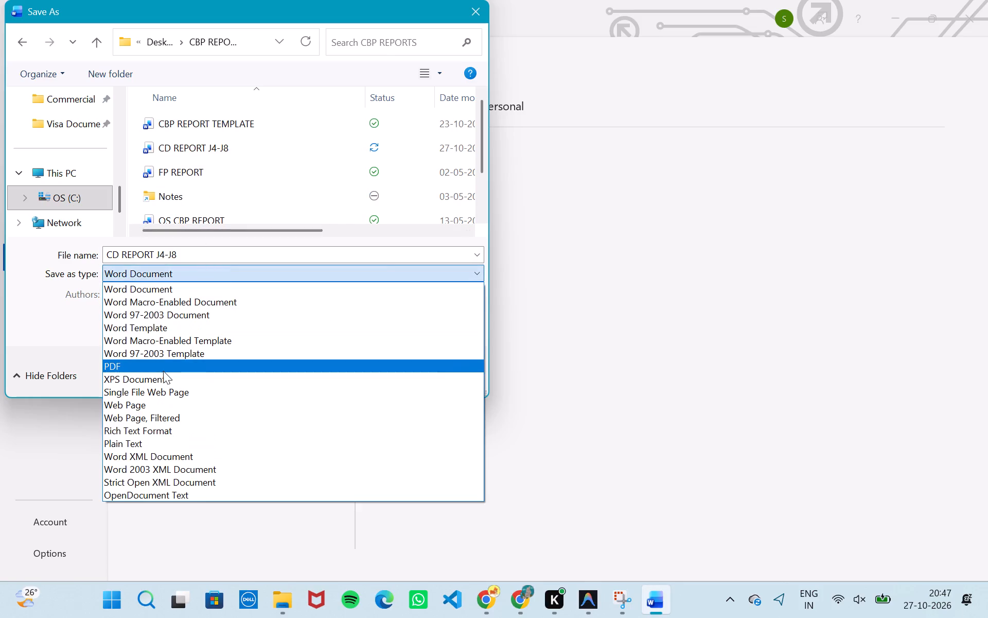
click(162, 370)
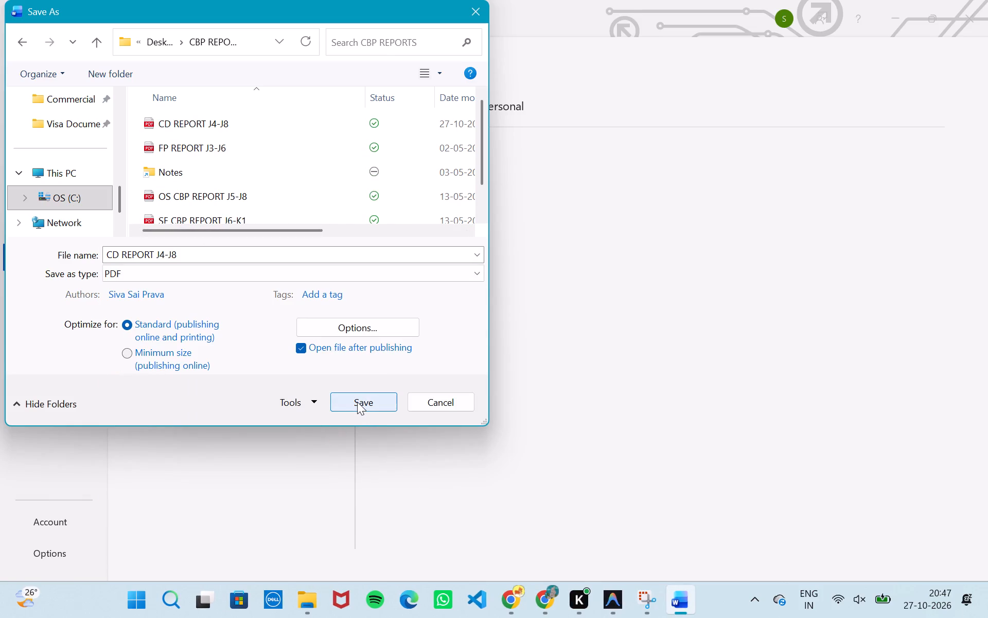
click(357, 402)
click(290, 251)
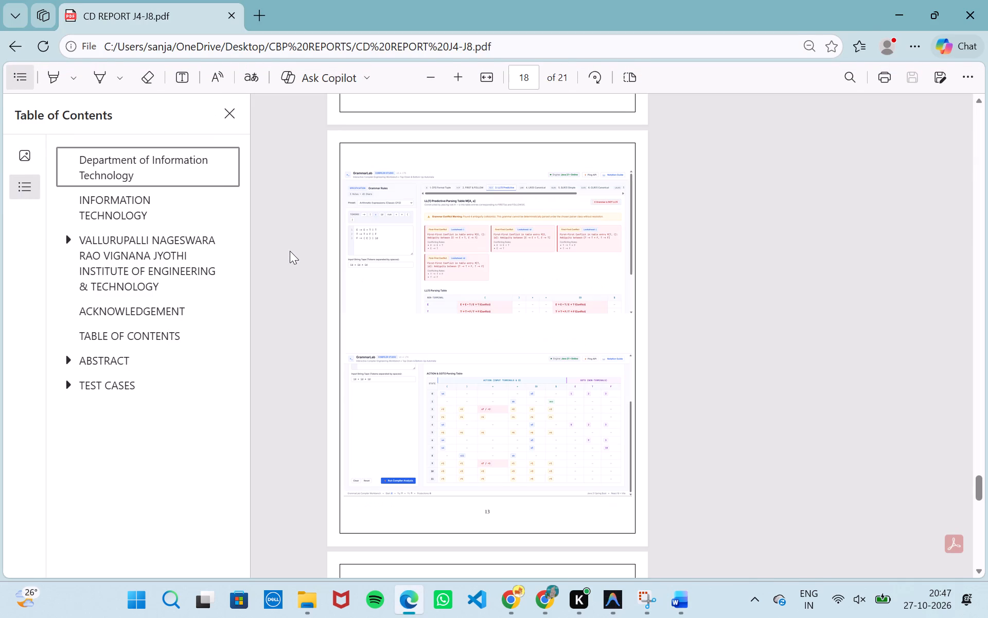
Review the exported PDF from the output screenshots back to the certificate page, checking the reviewer line, and close it.
scroll(302, 198, up, 11)
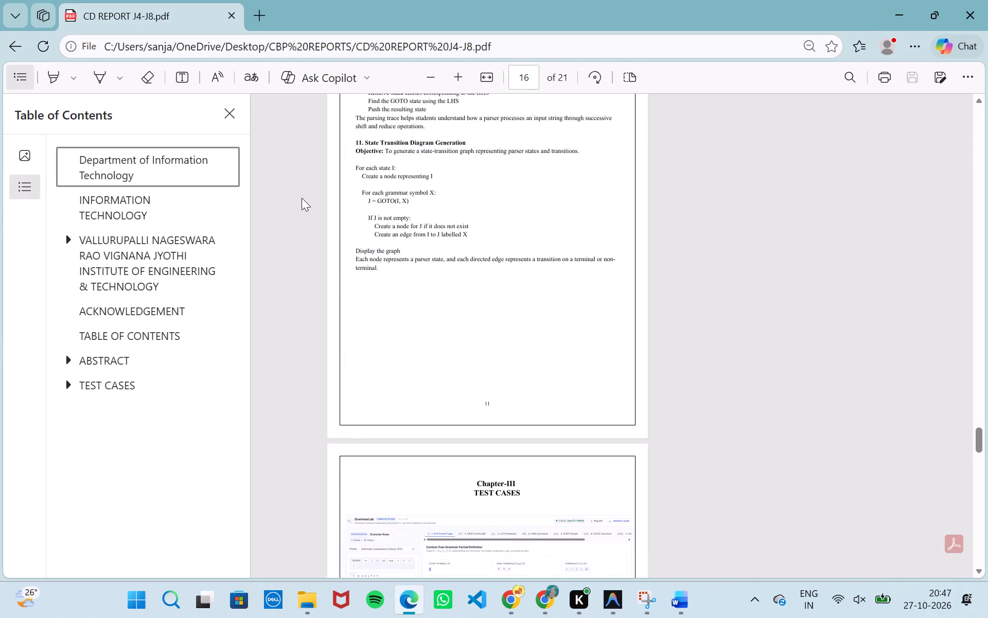
scroll(302, 198, up, 7)
scroll(495, 293, up, 4)
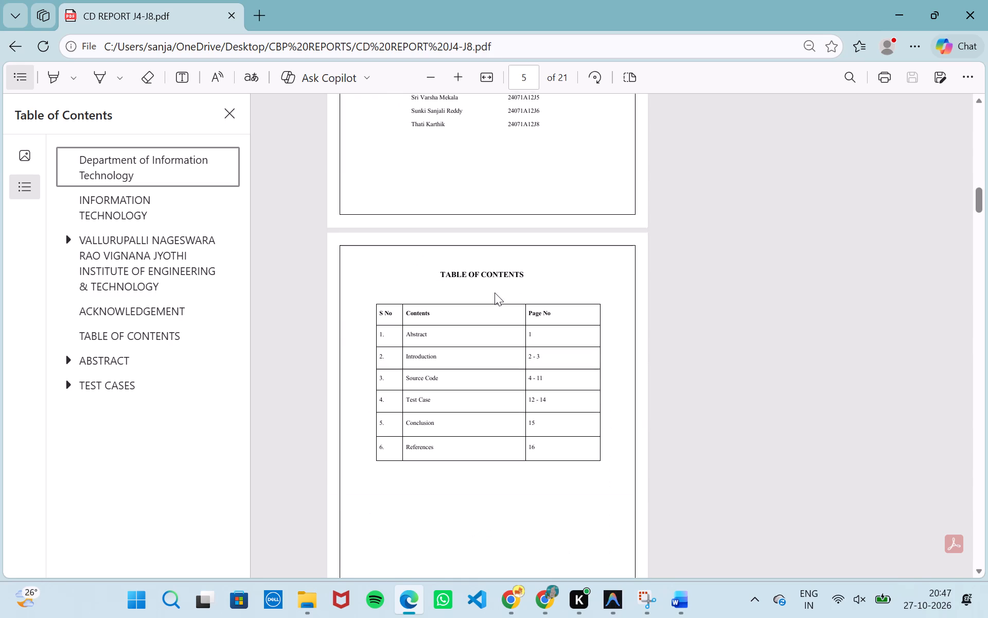
scroll(495, 293, up, 6)
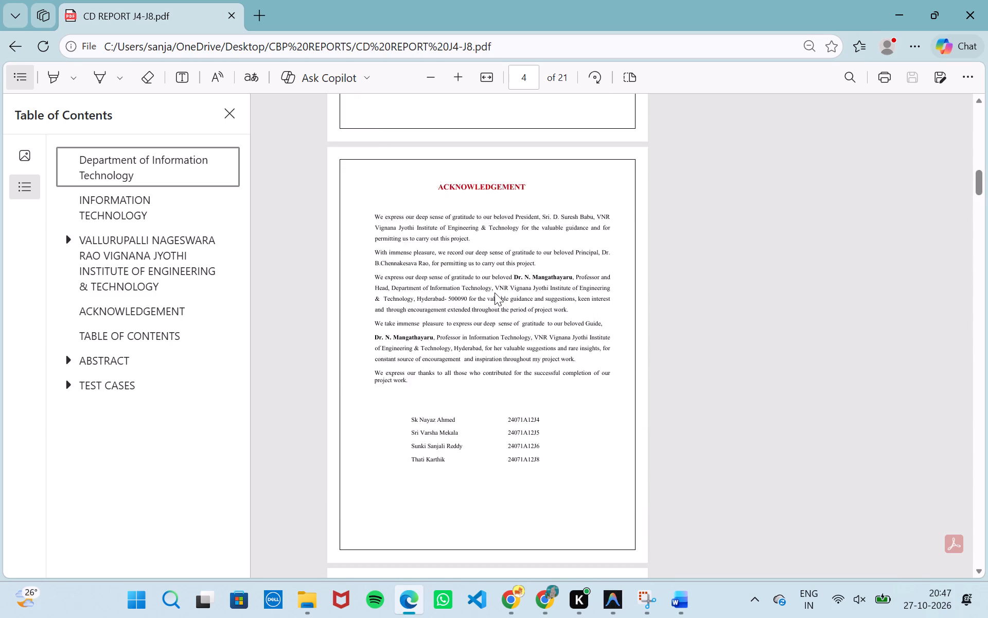
scroll(495, 293, up, 4)
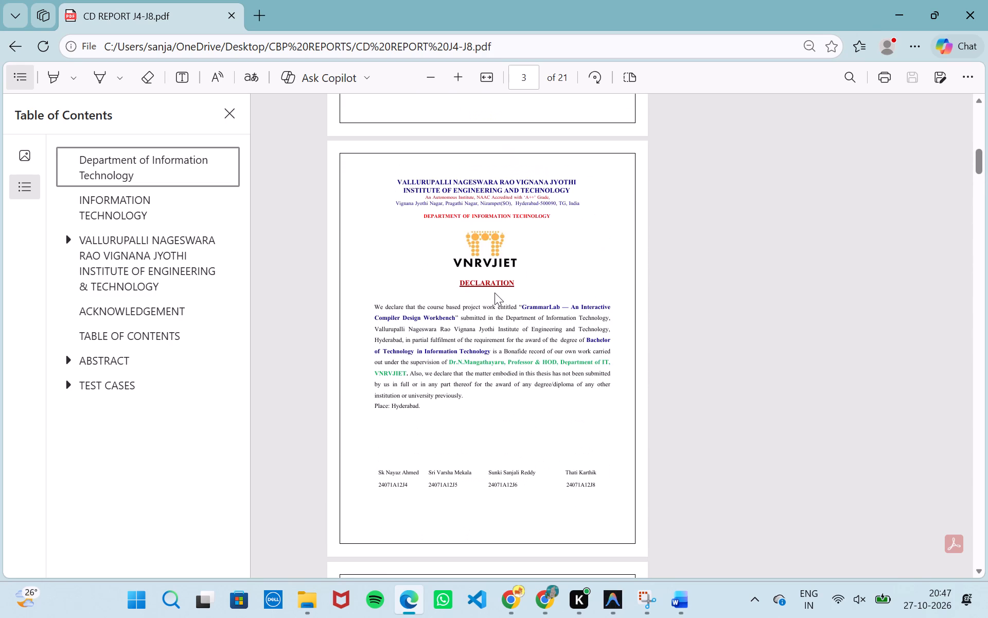
scroll(495, 293, up, 4)
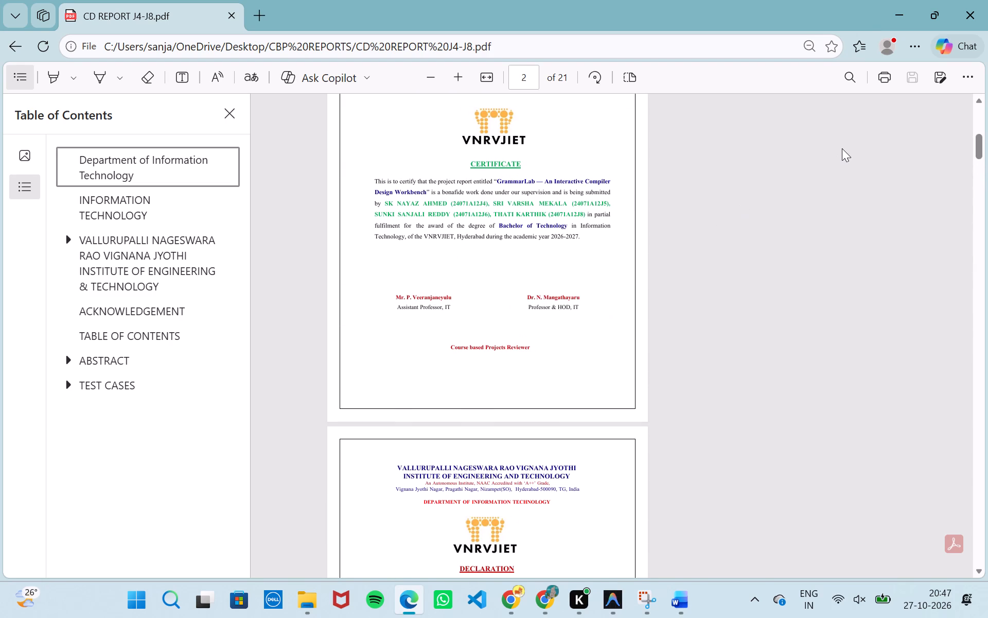
click(975, 19)
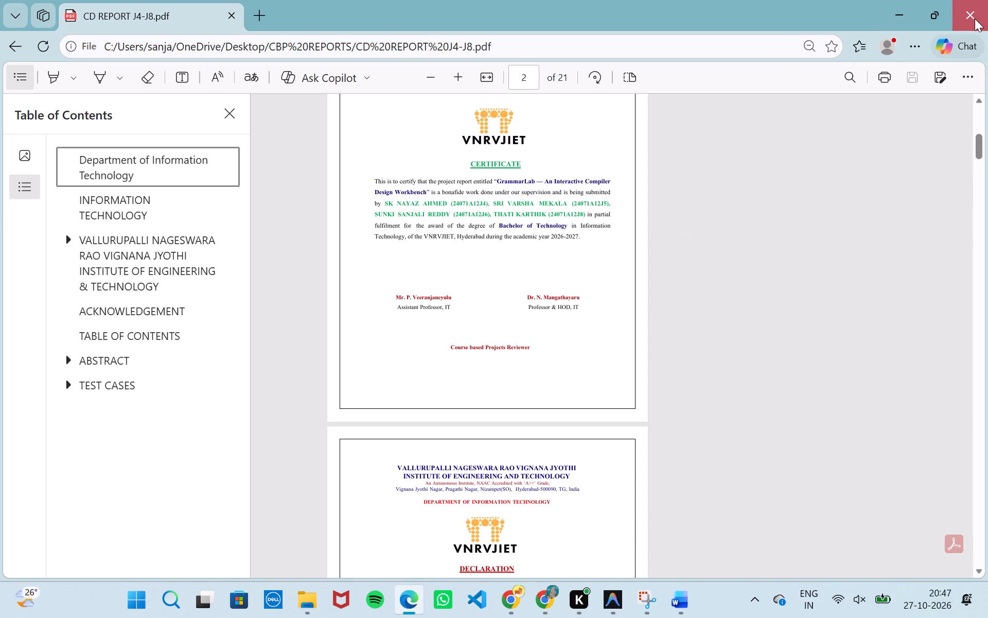
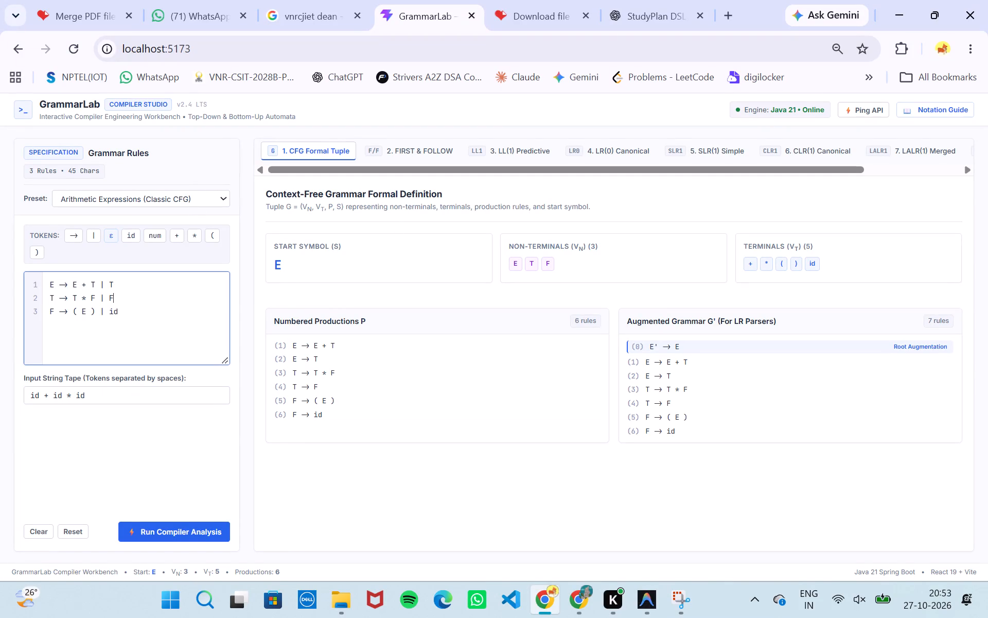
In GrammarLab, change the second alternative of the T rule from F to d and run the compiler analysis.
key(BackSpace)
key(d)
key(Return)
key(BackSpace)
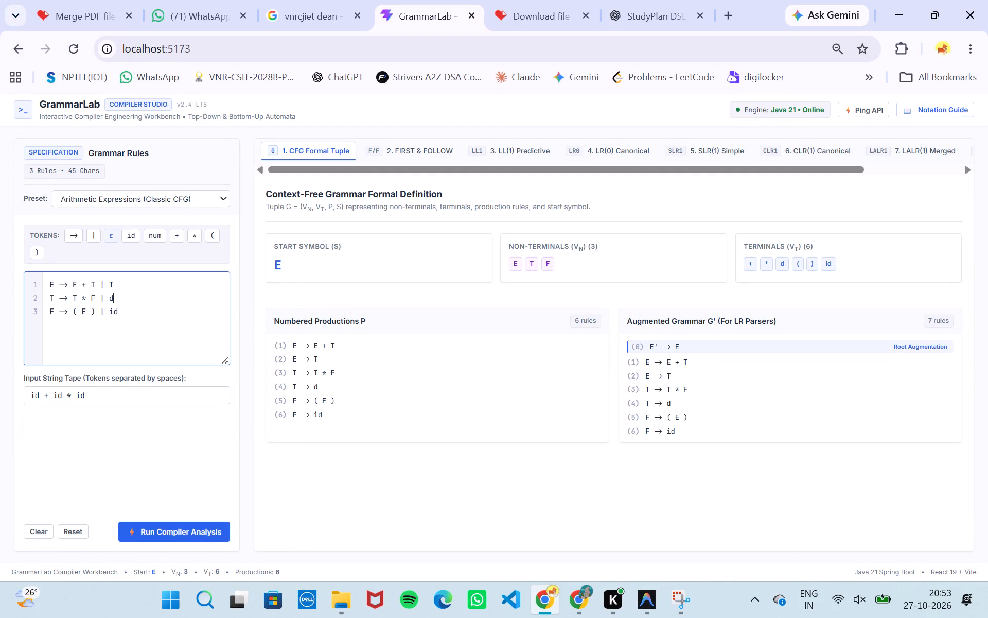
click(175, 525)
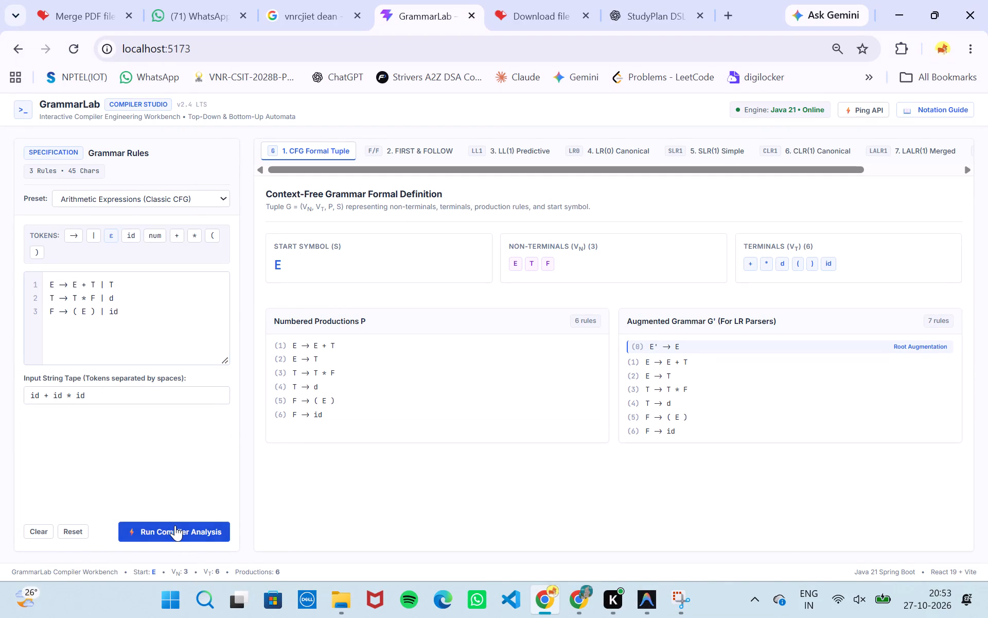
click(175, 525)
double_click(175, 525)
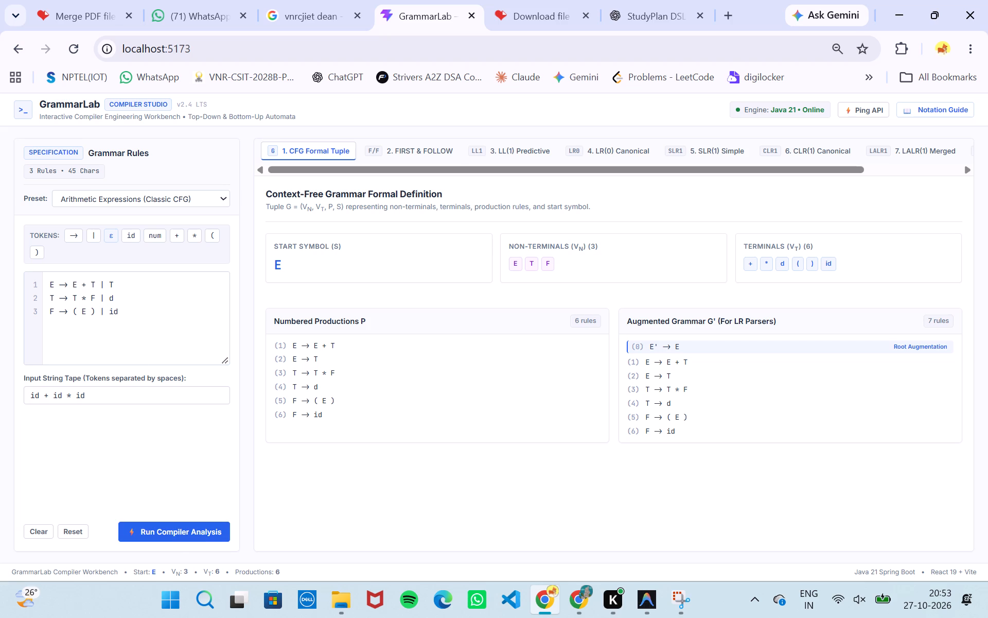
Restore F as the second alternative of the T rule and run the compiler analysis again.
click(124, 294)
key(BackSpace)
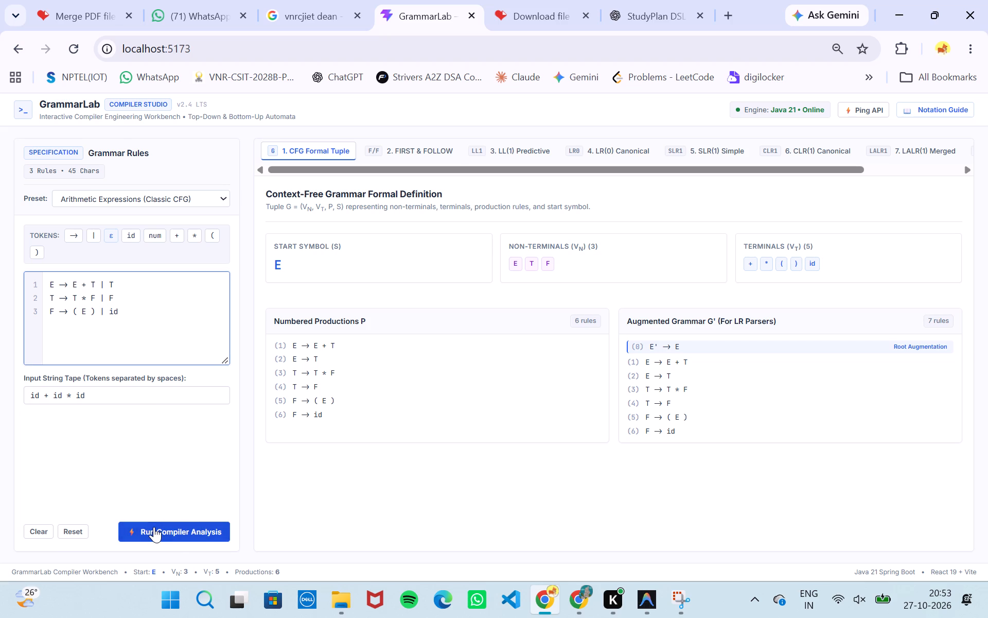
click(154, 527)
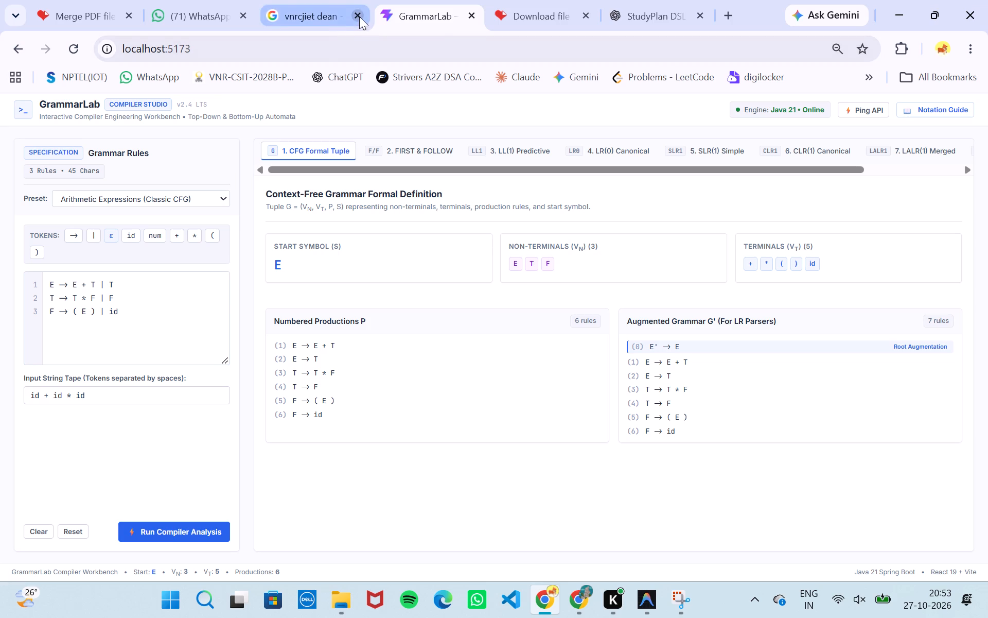
Close the browser window and the open CBP REPORTS folder windows.
click(974, 14)
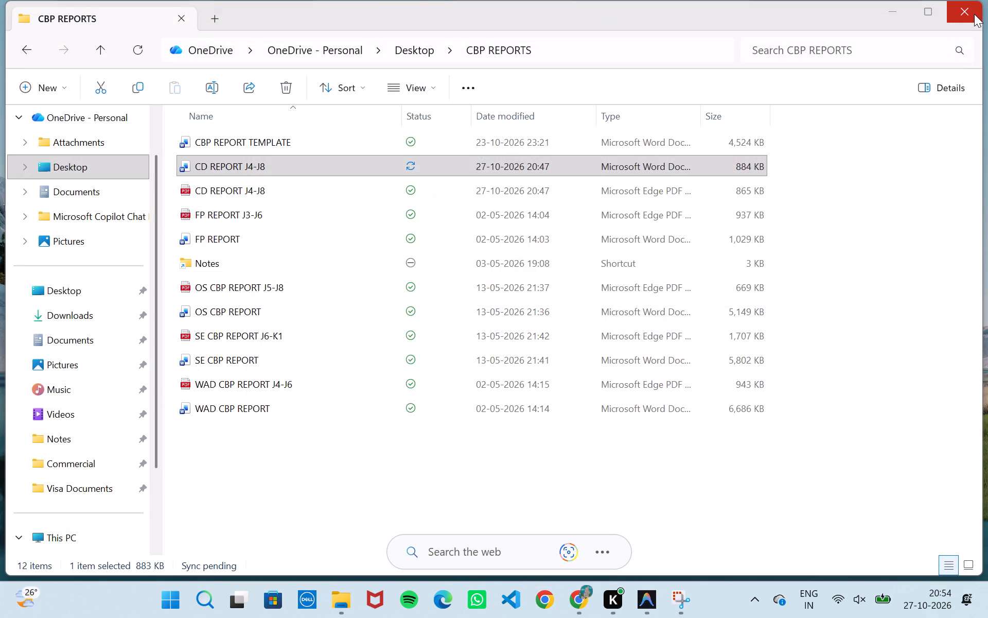
click(973, 15)
click(973, 15)
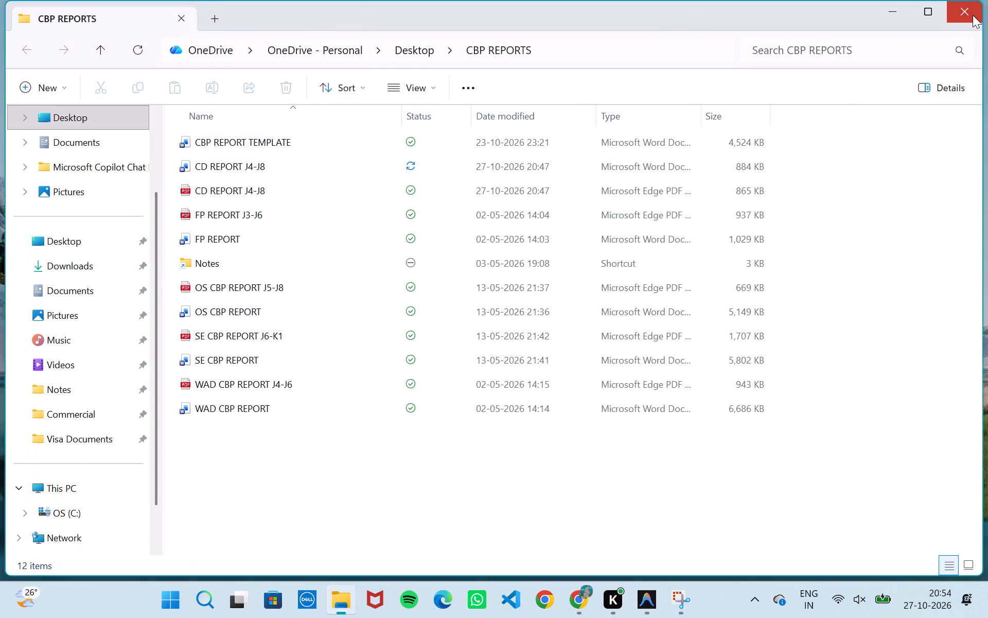
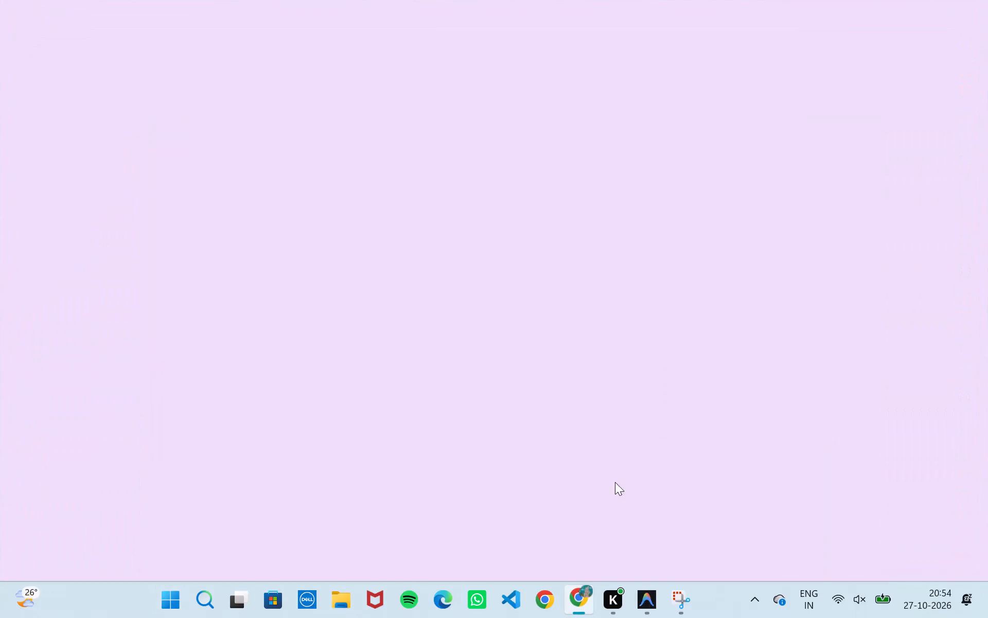
Close the remaining Chrome window and the Snipping Tool window.
click(967, 14)
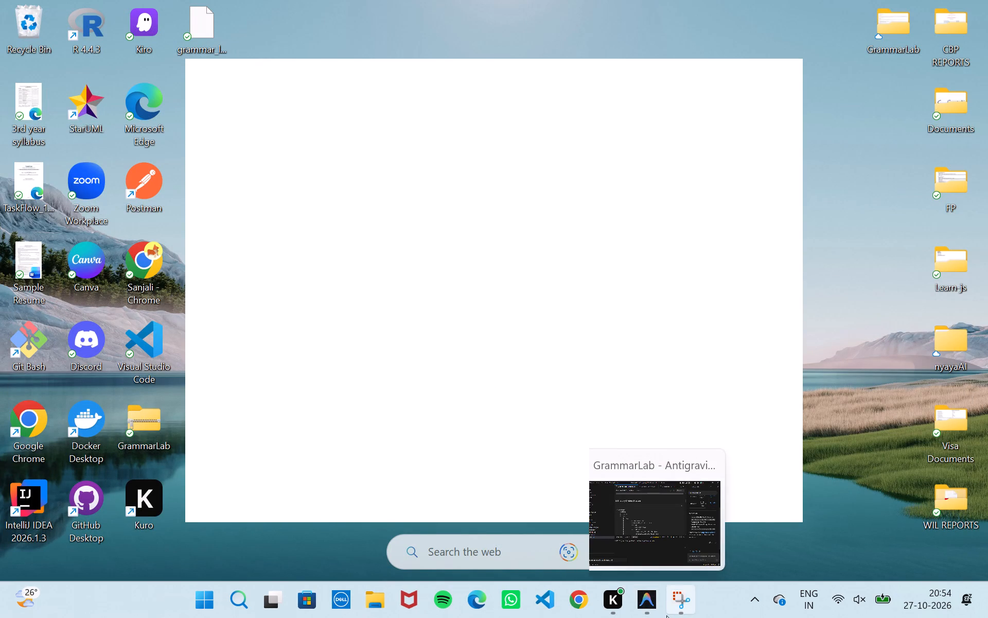
click(730, 467)
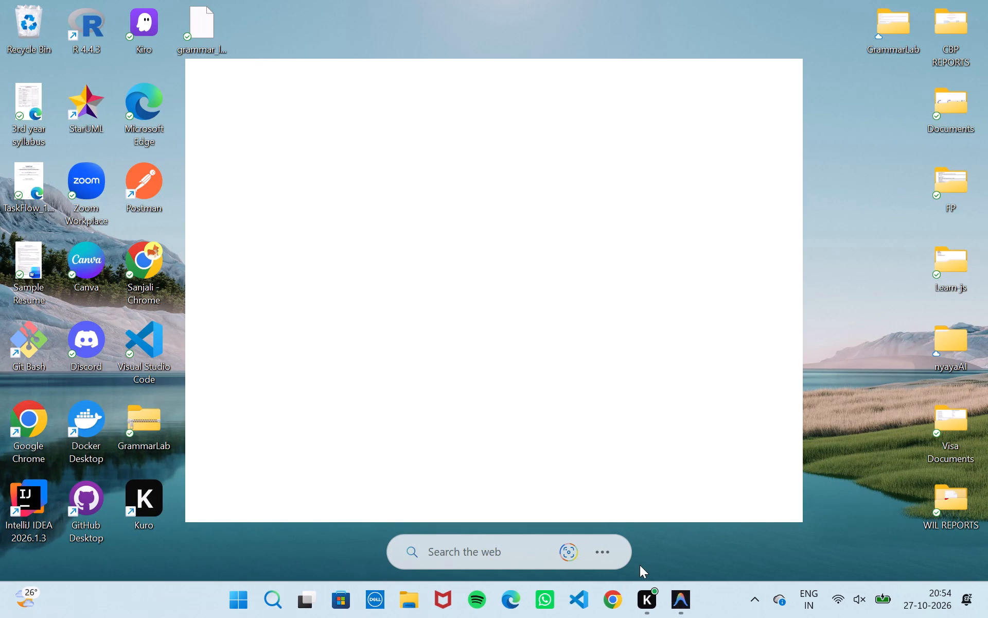
Put the computer to sleep.
click(609, 552)
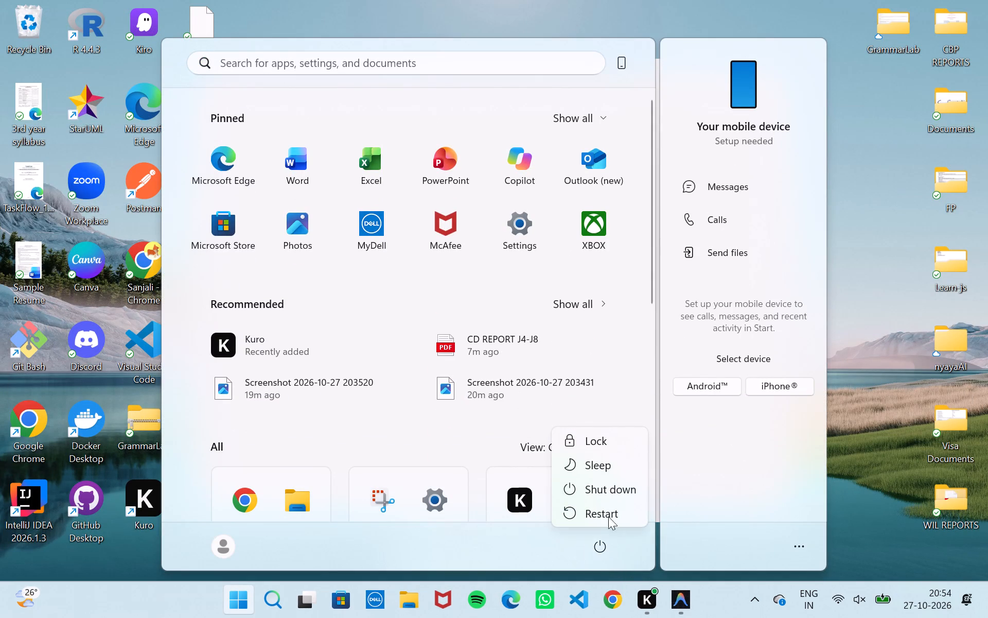
click(606, 461)
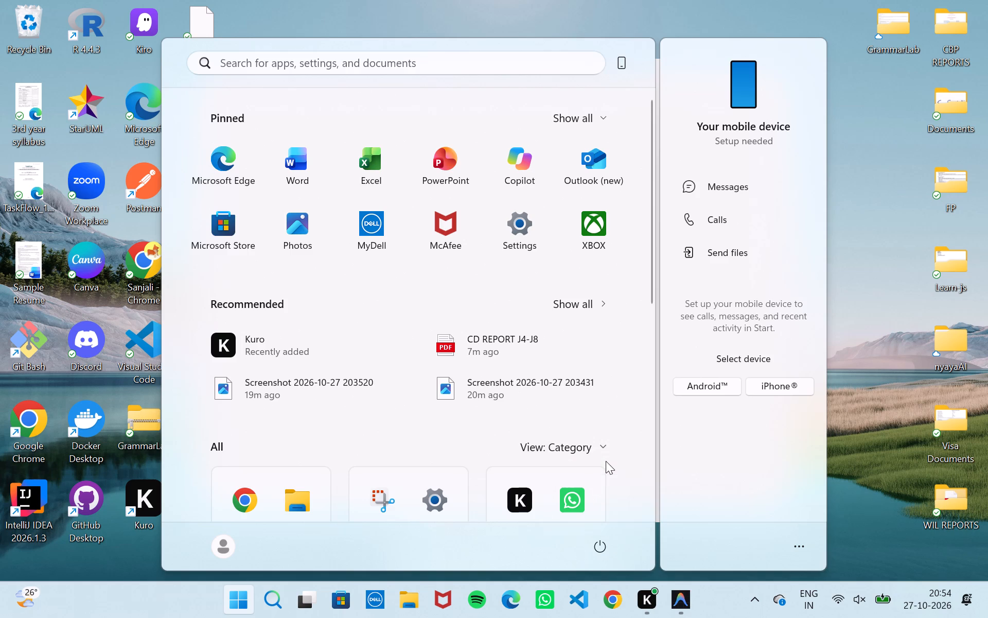